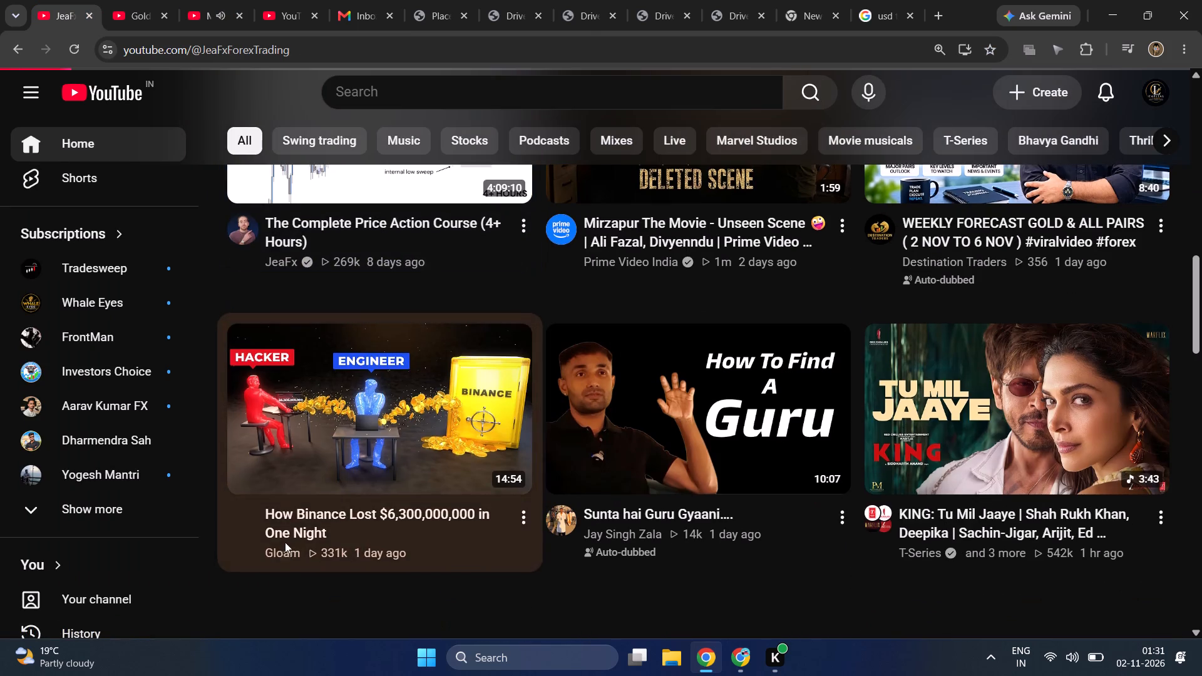
# Show all uploaded videos of the JeaFx channel and browse the latest ones.
pyautogui.scroll(1, 285, 542)
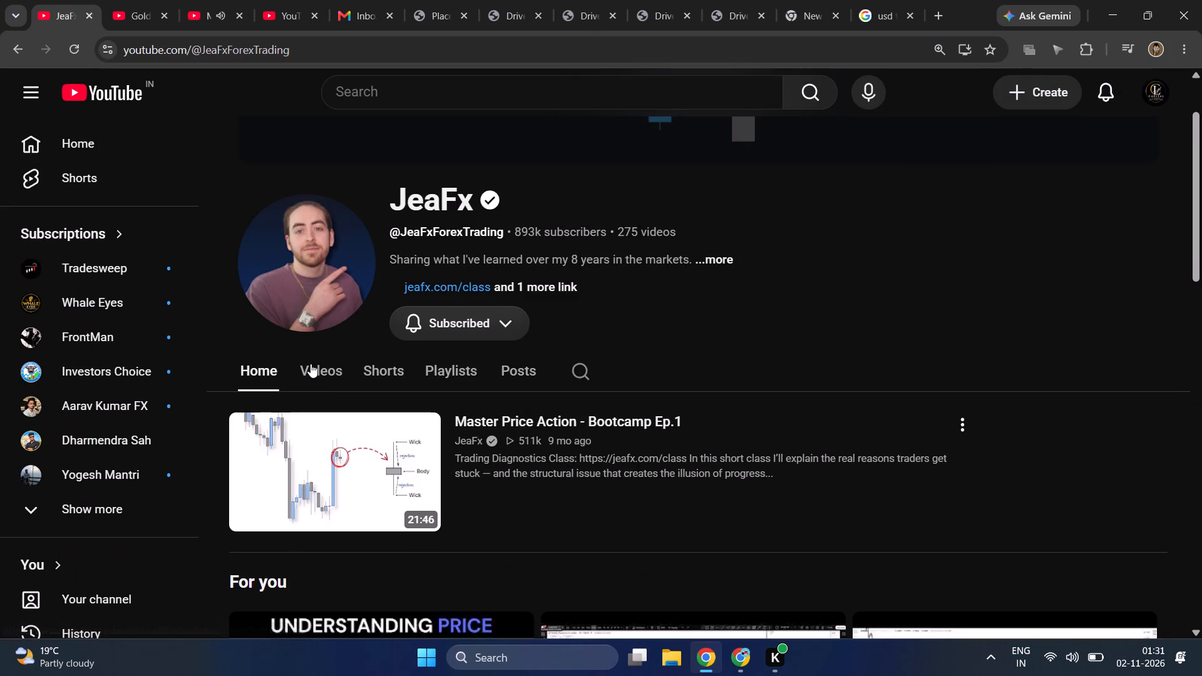
pyautogui.click(316, 369)
pyautogui.scroll(-3, 422, 428)
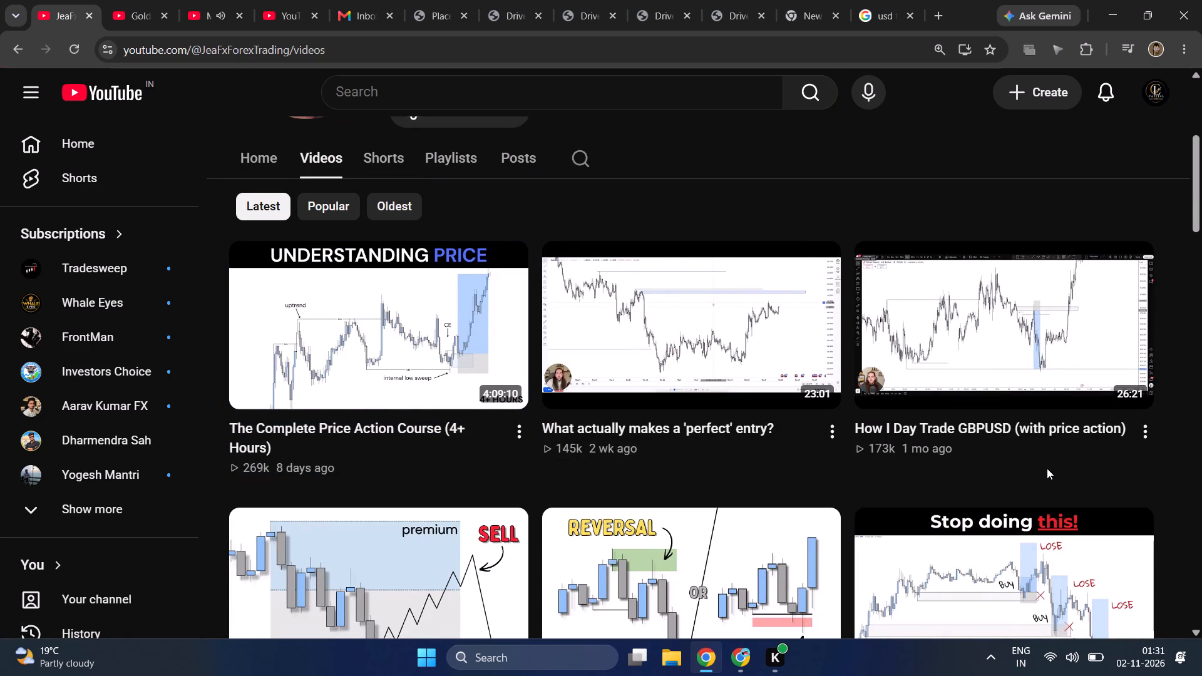
# Browse the JeaFx channel's video list from the latest uploads down to the older trading lessons.
pyautogui.scroll(-2, 1047, 468)
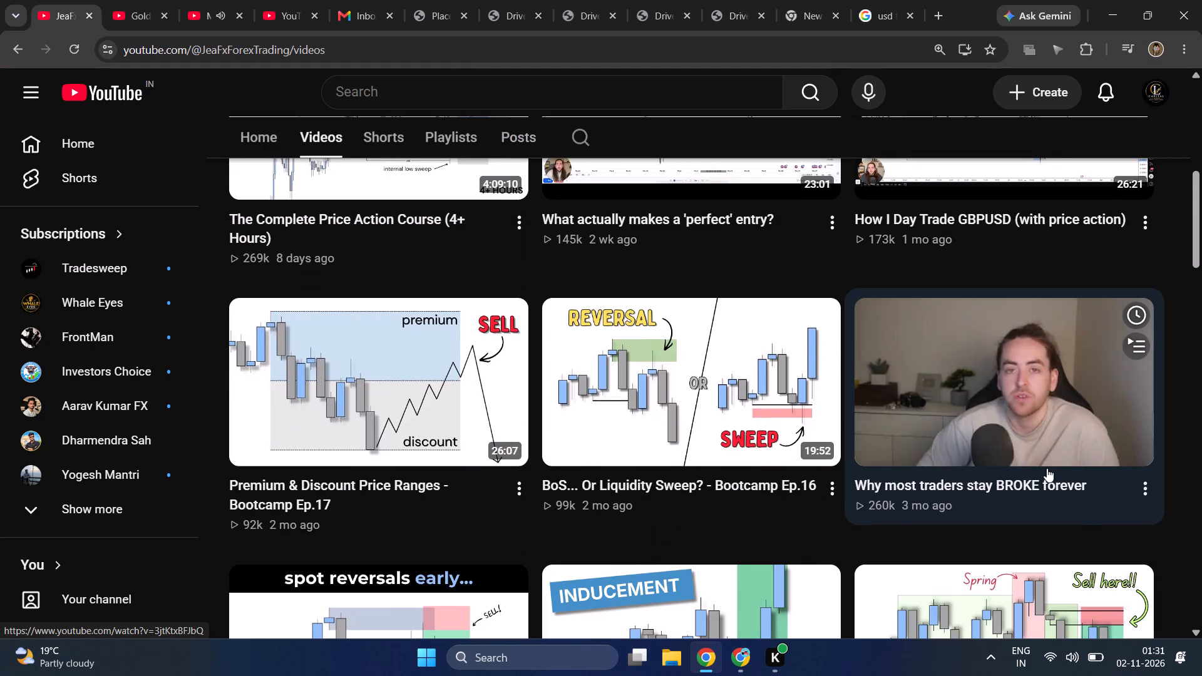
pyautogui.scroll(-1, 1047, 468)
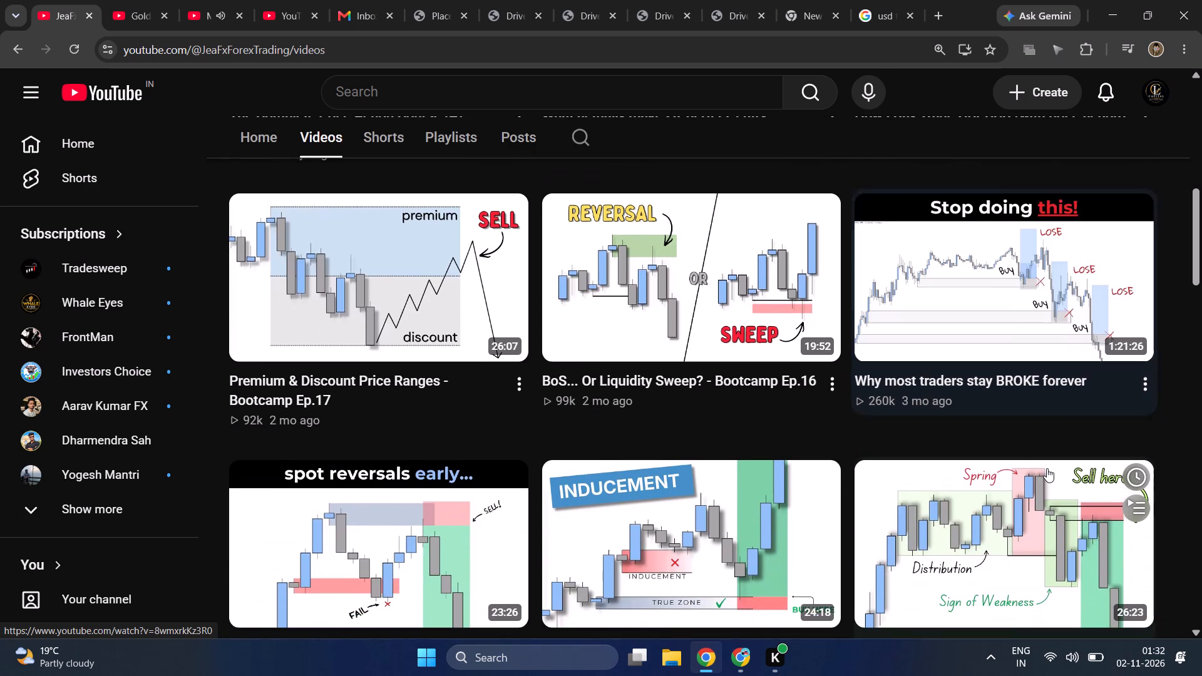
pyautogui.scroll(-1, 1047, 468)
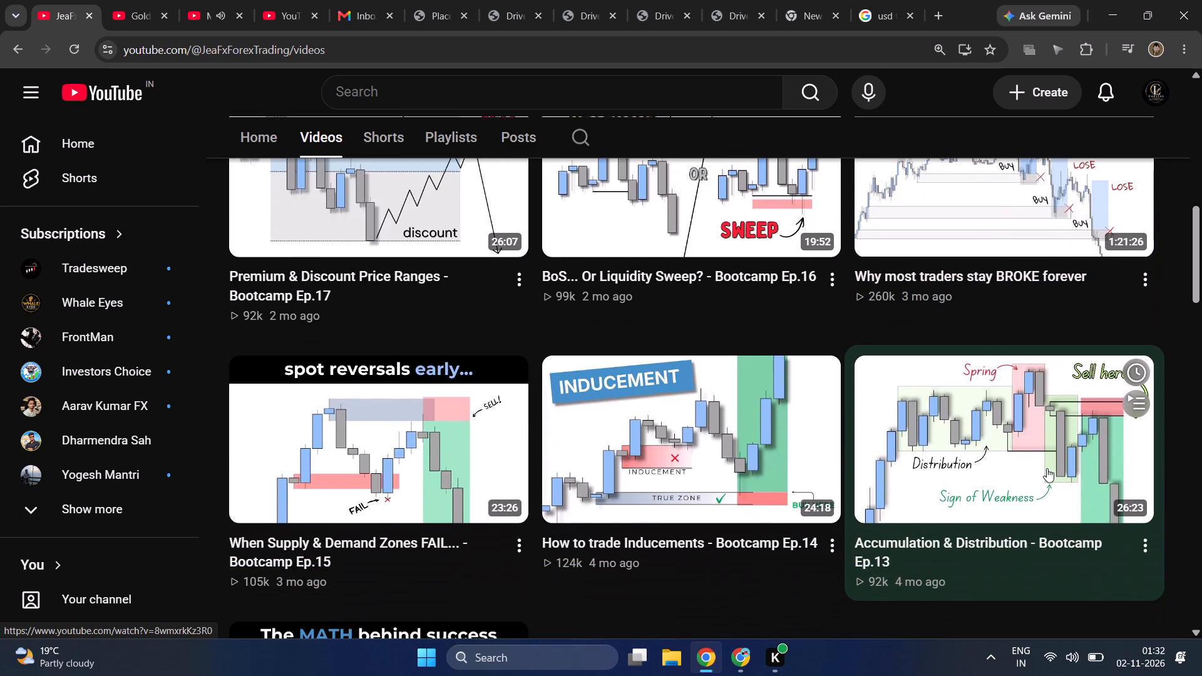
pyautogui.scroll(-1, 1047, 468)
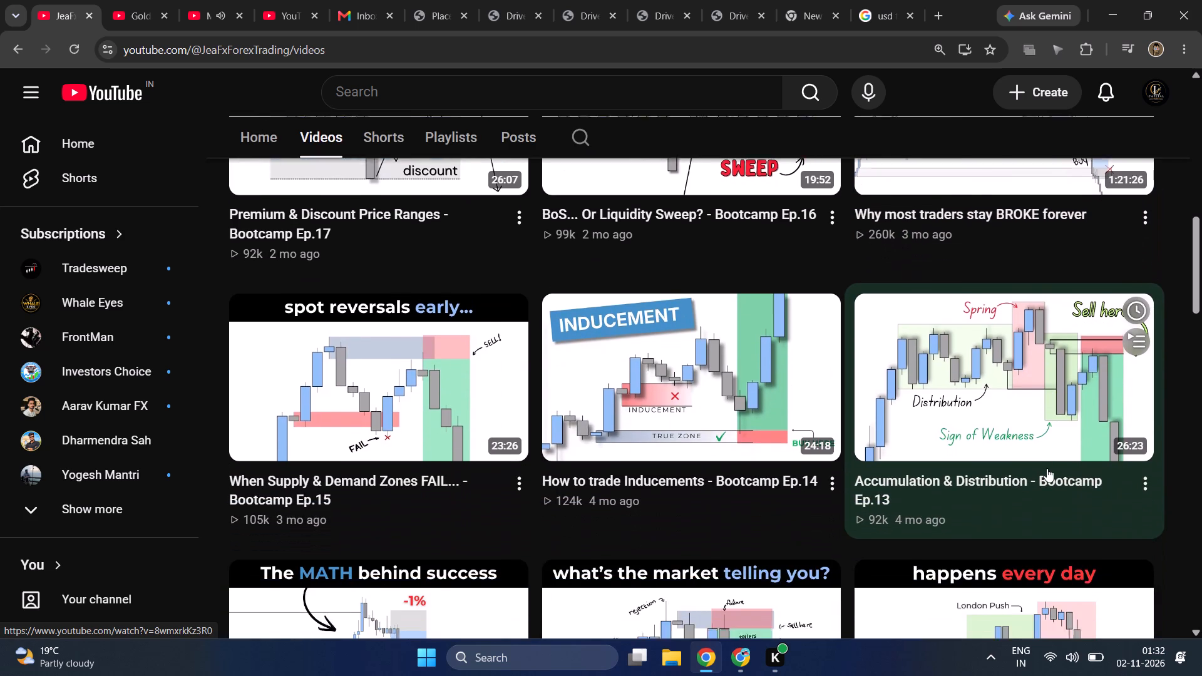
pyautogui.scroll(-1, 1047, 468)
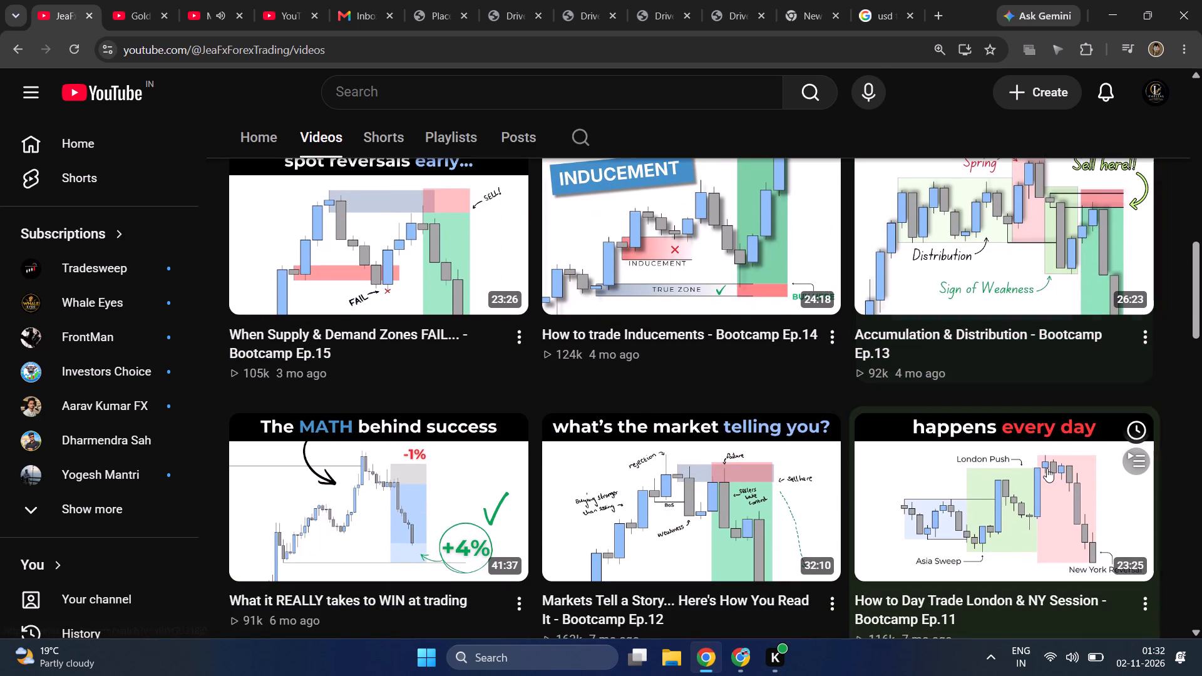
pyautogui.scroll(-1, 317, 484)
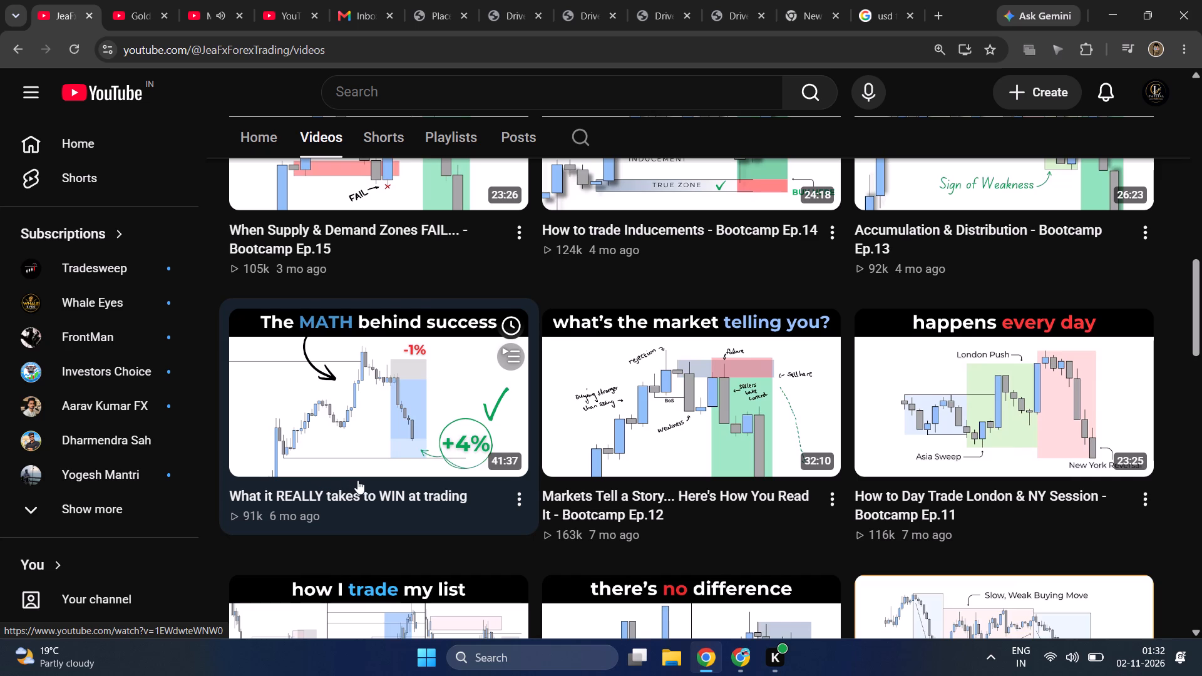
pyautogui.scroll(-1, 359, 480)
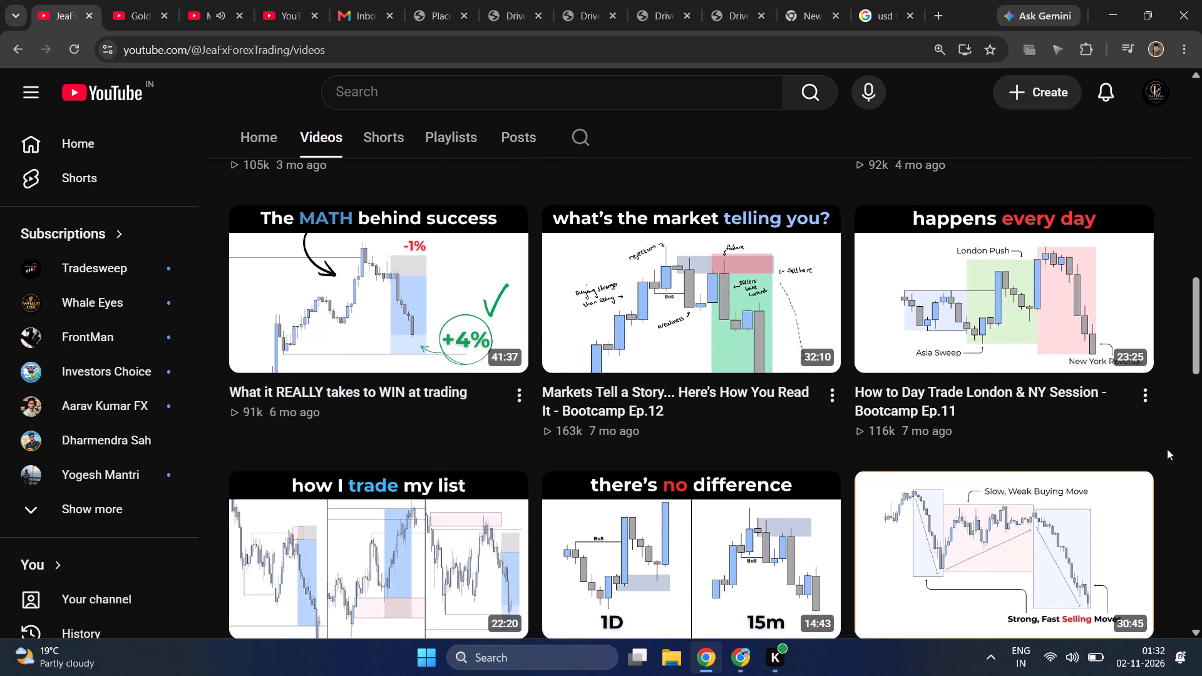
pyautogui.scroll(-2, 1168, 449)
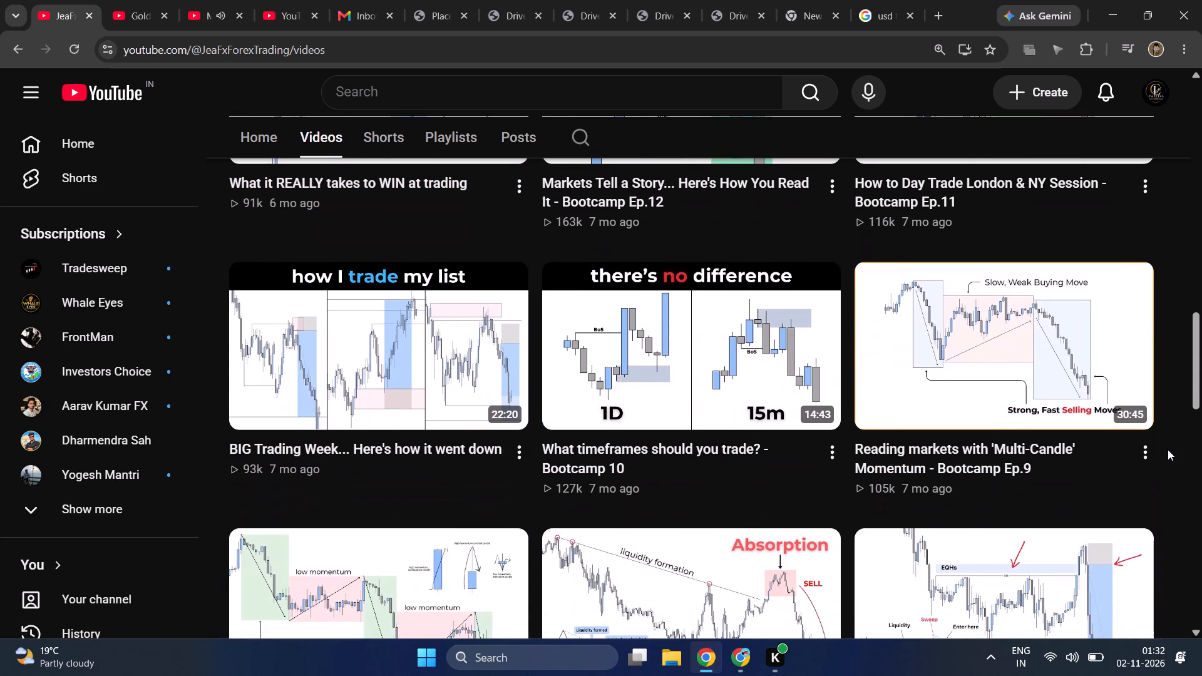
pyautogui.scroll(-3, 1168, 449)
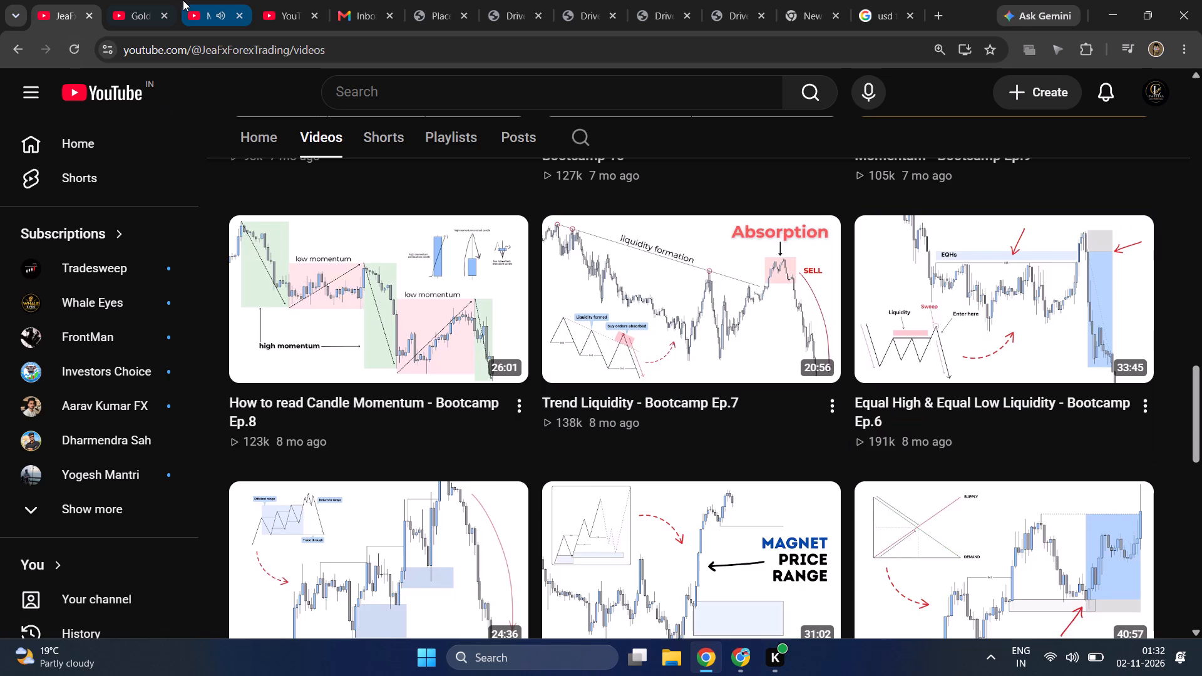
pyautogui.click(183, 0)
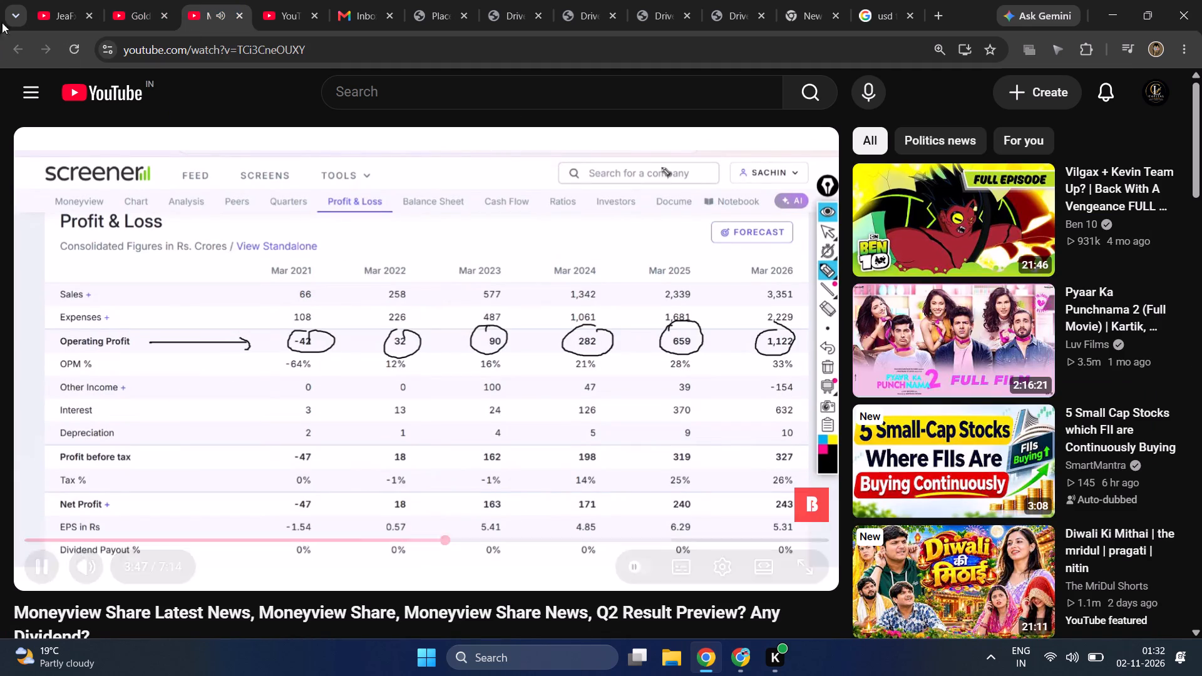
pyautogui.click(57, 0)
pyautogui.scroll(-3, 452, 356)
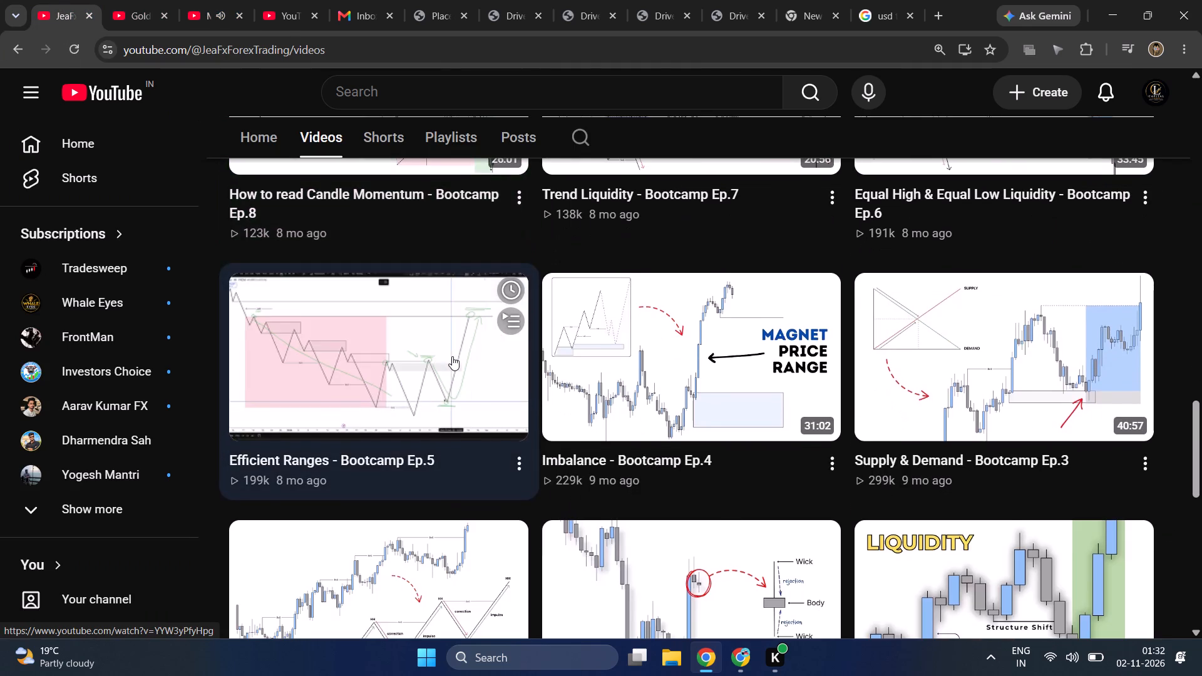
pyautogui.scroll(-2, 452, 356)
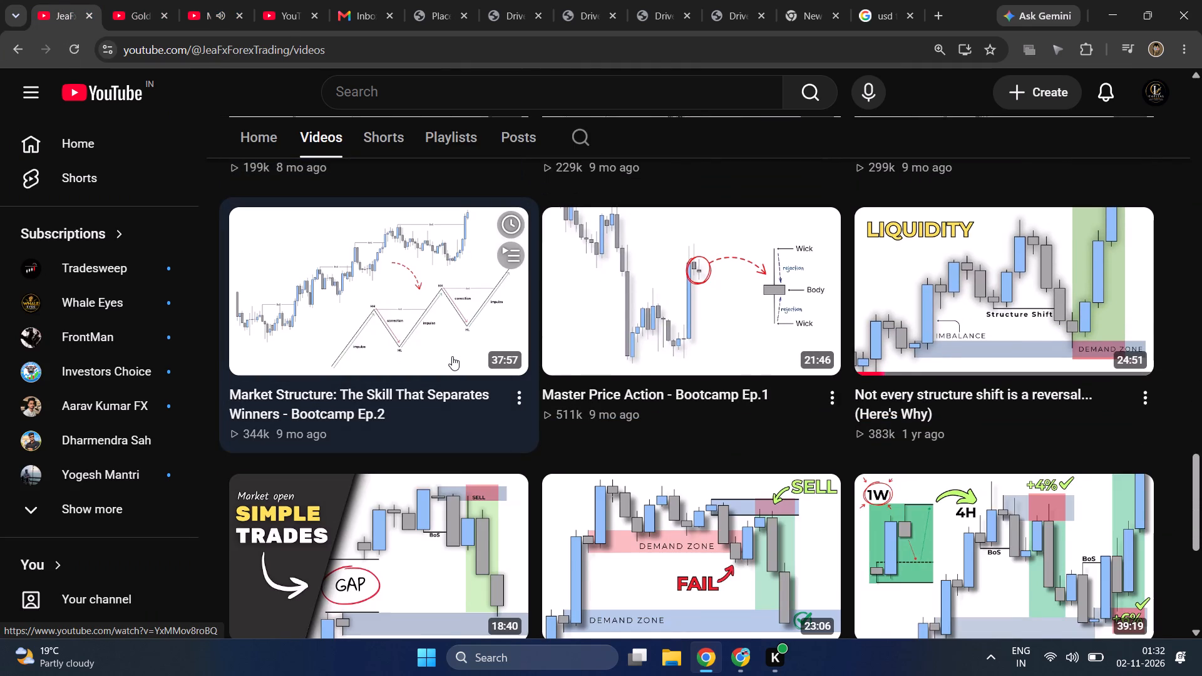
pyautogui.scroll(-3, 452, 356)
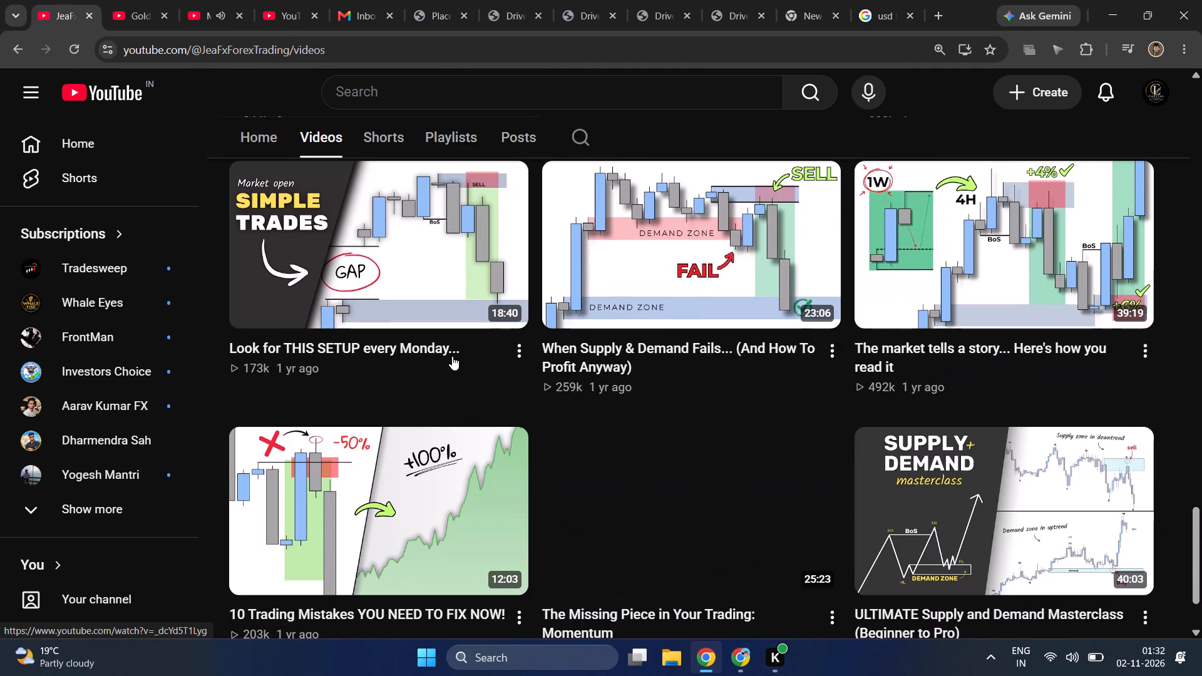
pyautogui.scroll(-3, 368, 382)
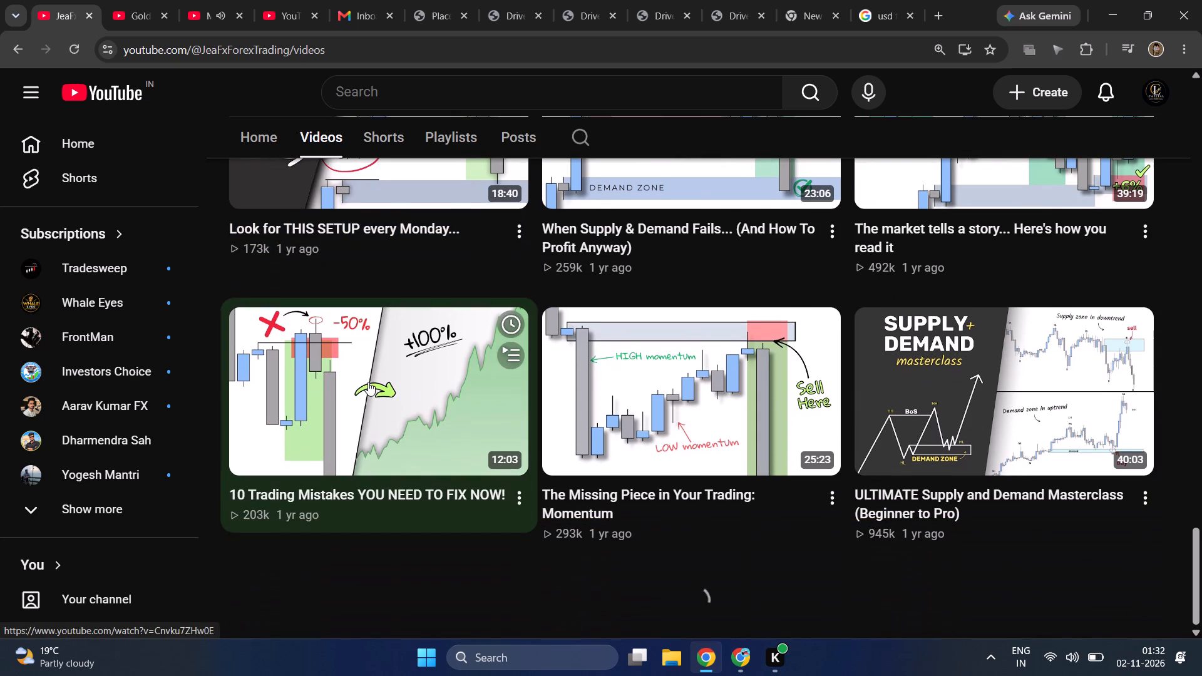
pyautogui.scroll(-1, 401, 409)
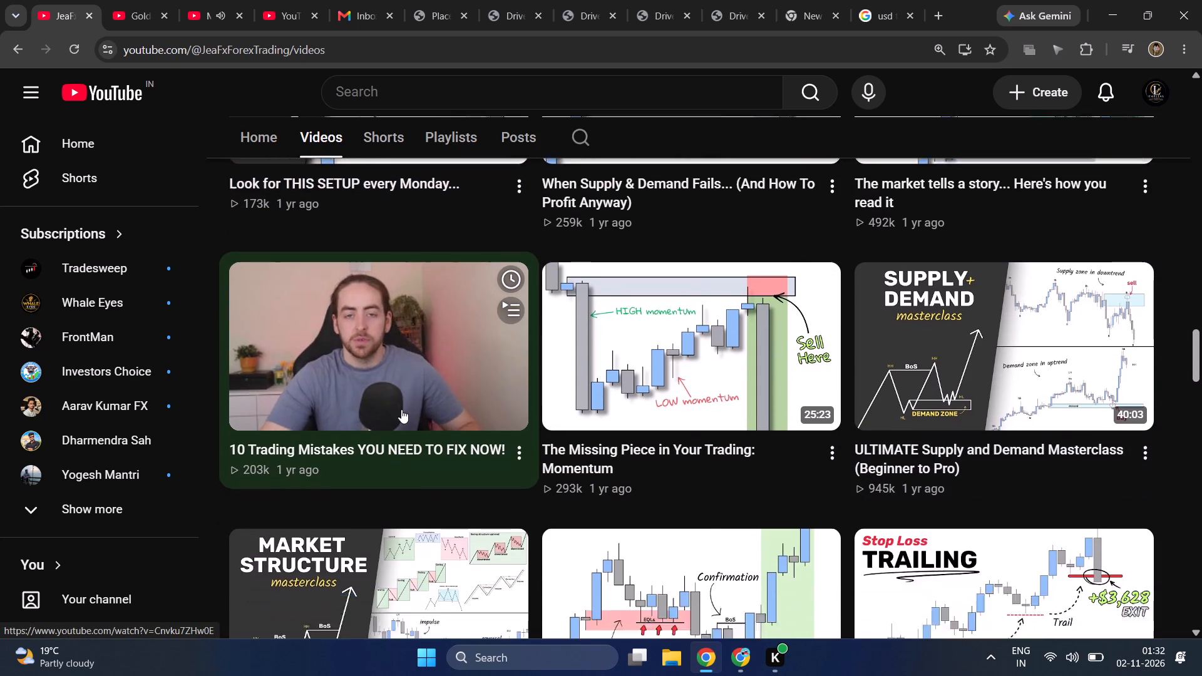
pyautogui.scroll(-3, 401, 409)
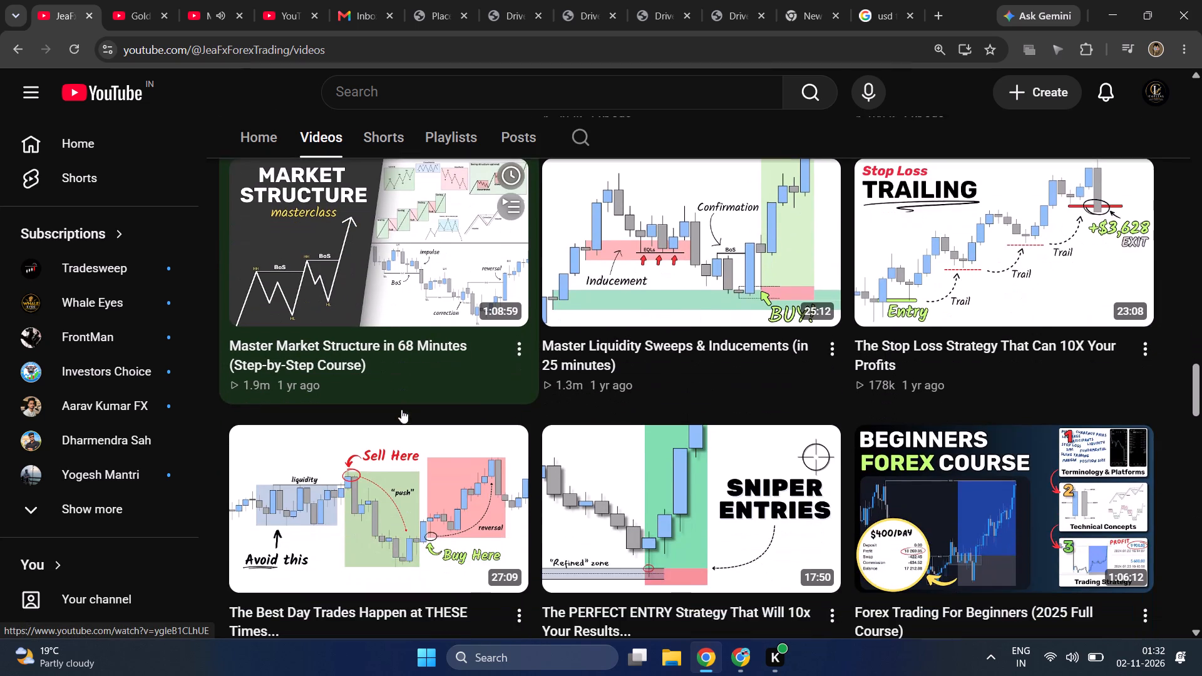
pyautogui.scroll(-2, 401, 409)
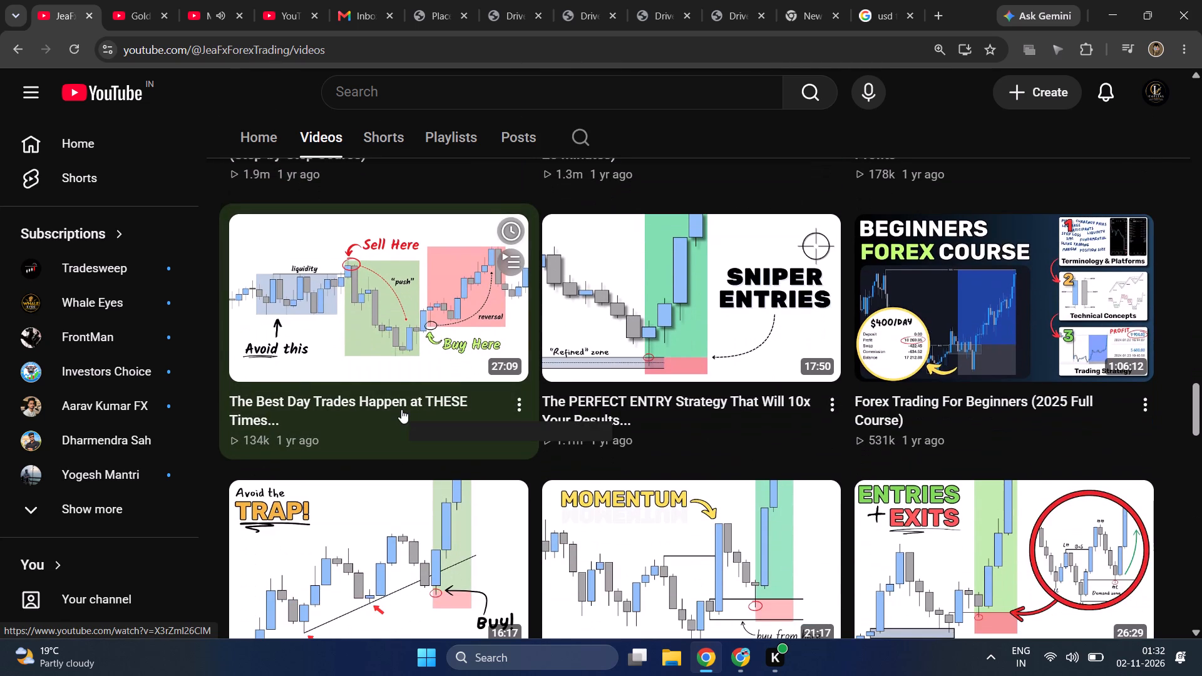
pyautogui.scroll(-2, 401, 409)
# Switch to the other Chrome profile's window with the TradingView Gold Spot / U.S. Dollar chart.
pyautogui.click(71, 0)
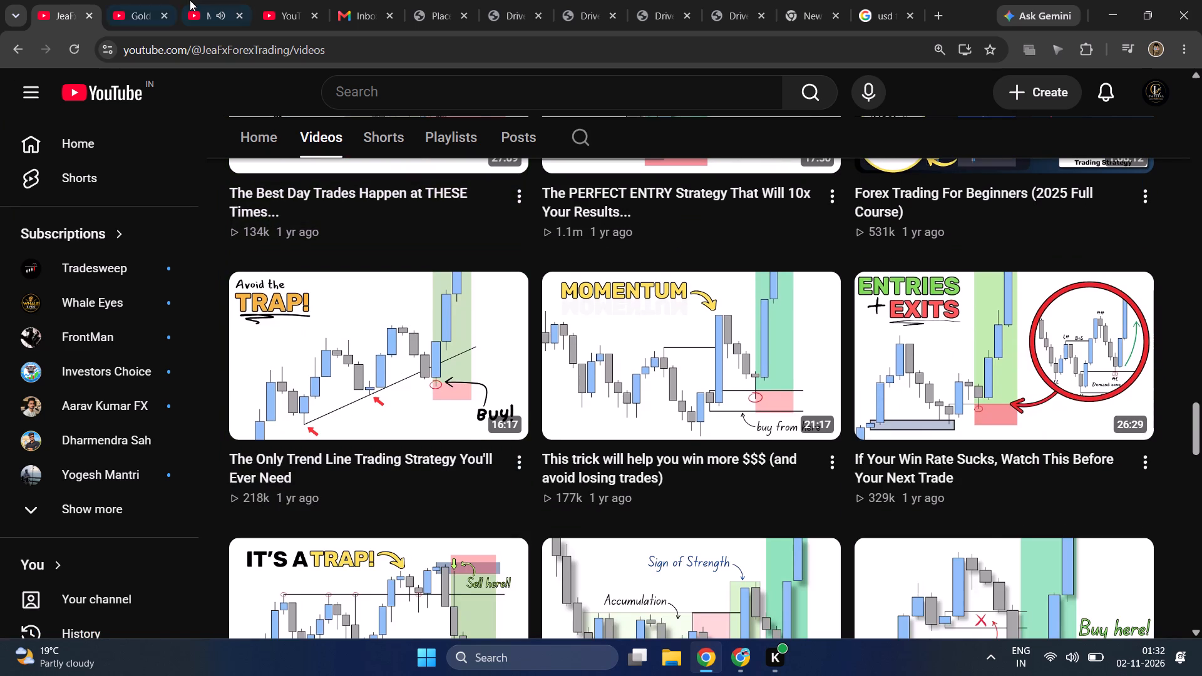
pyautogui.click(190, 0)
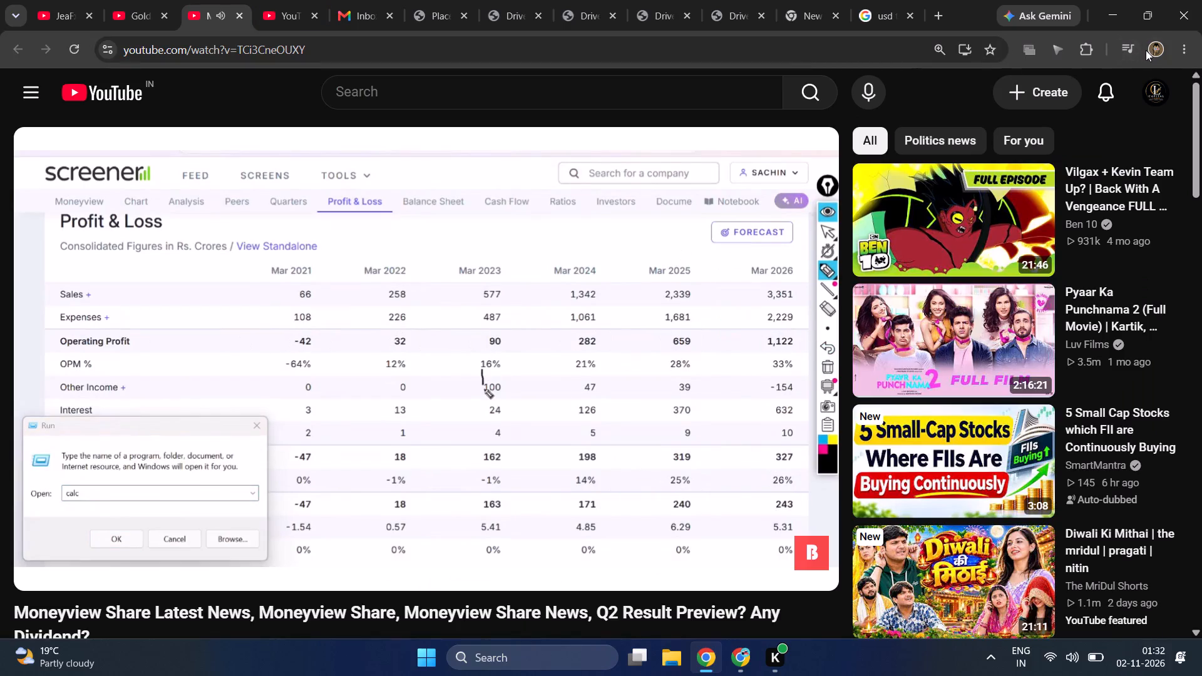
pyautogui.click(1146, 50)
pyautogui.scroll(-3, 1133, 262)
pyautogui.click(1078, 536)
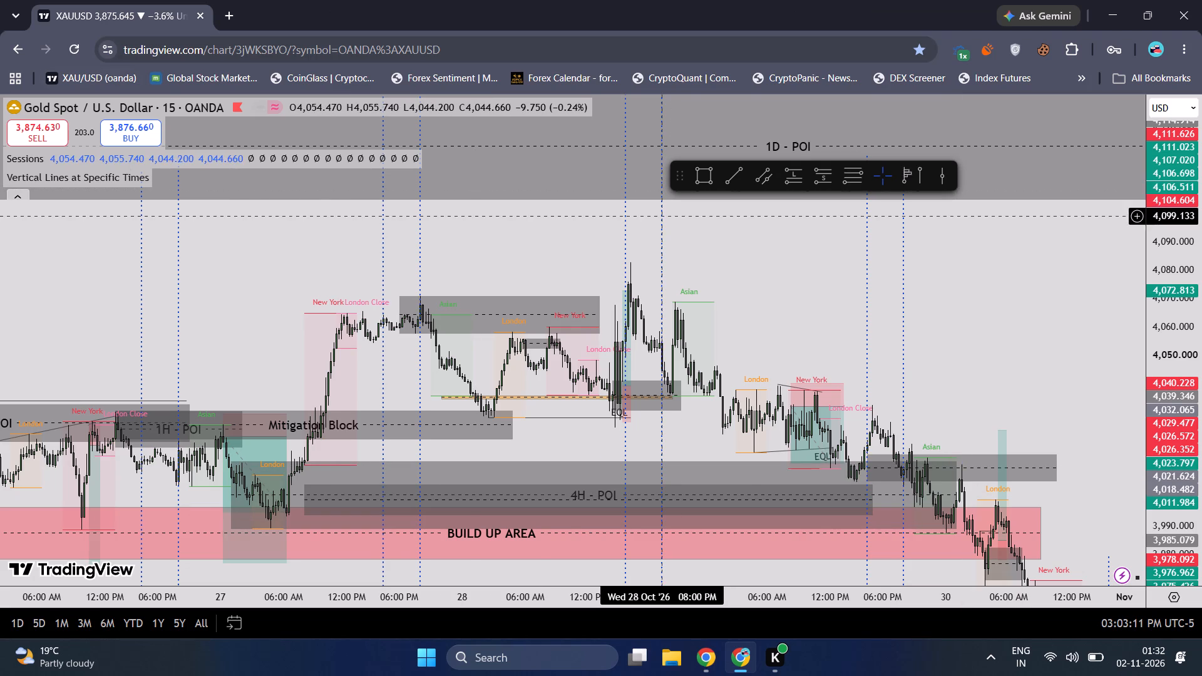
# Change the XAUUSD chart interval to 1 month.
pyautogui.moveTo(642, 244); pyautogui.dragTo(341, 0)
pyautogui.scroll(-5, 522, 199)
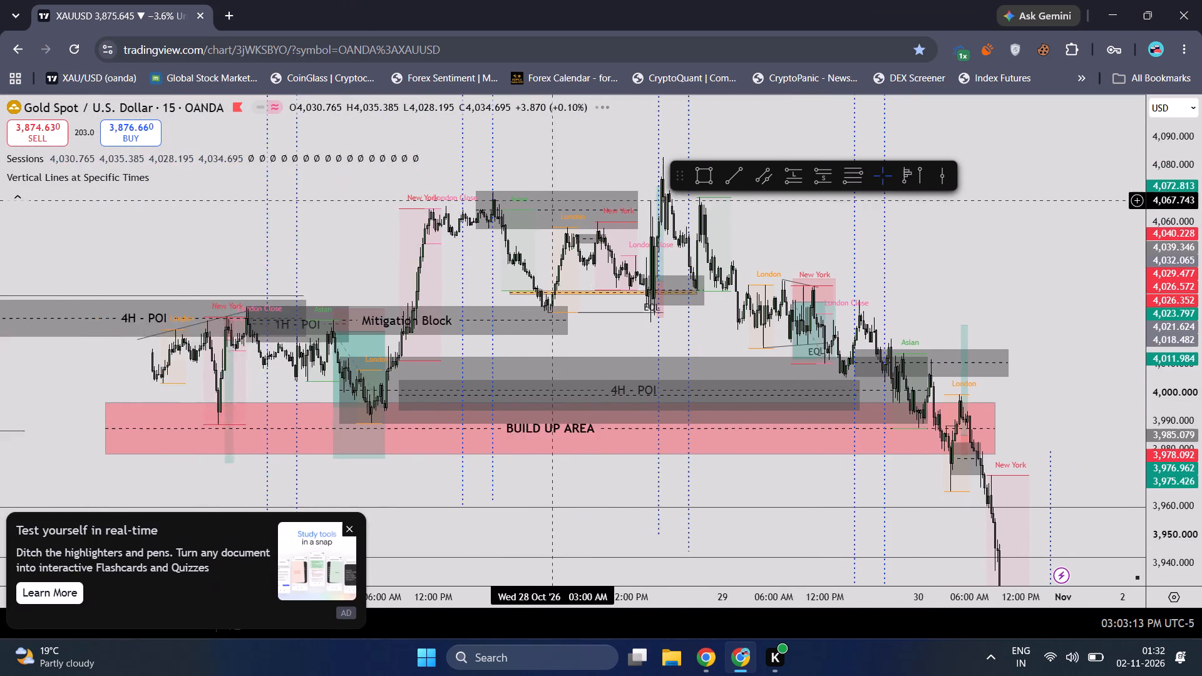
pyautogui.moveTo(955, 223); pyautogui.dragTo(476, 0)
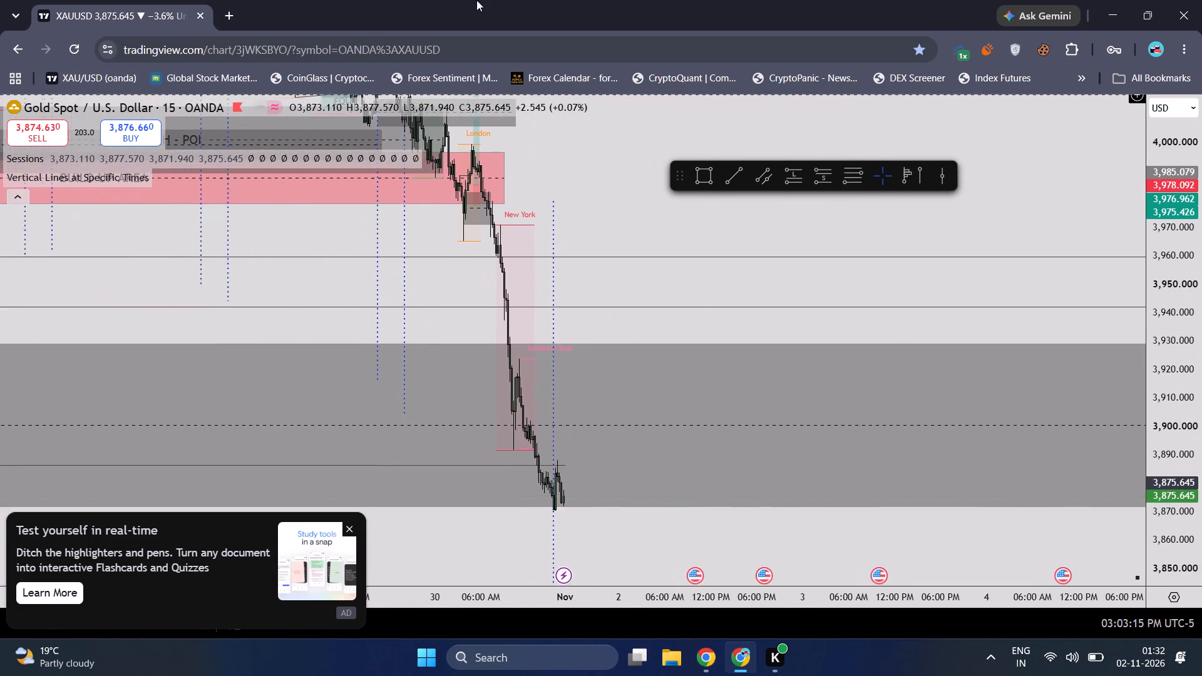
pyautogui.moveTo(476, 0); pyautogui.dragTo(508, 0)
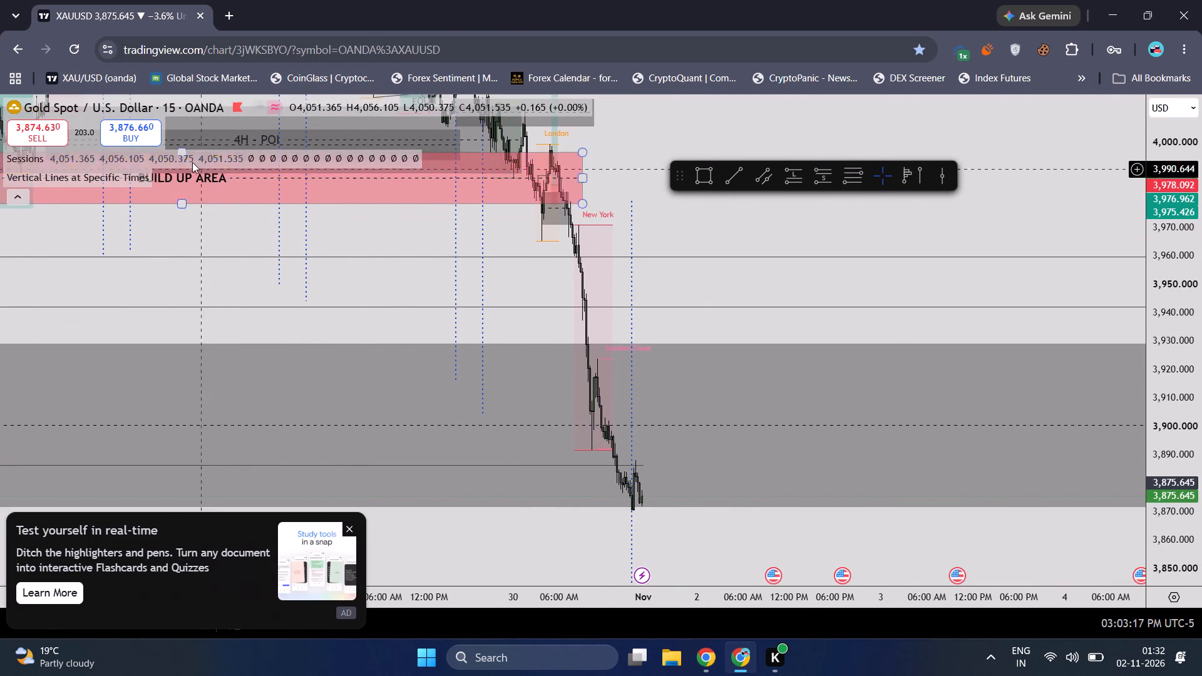
pyautogui.press('2')
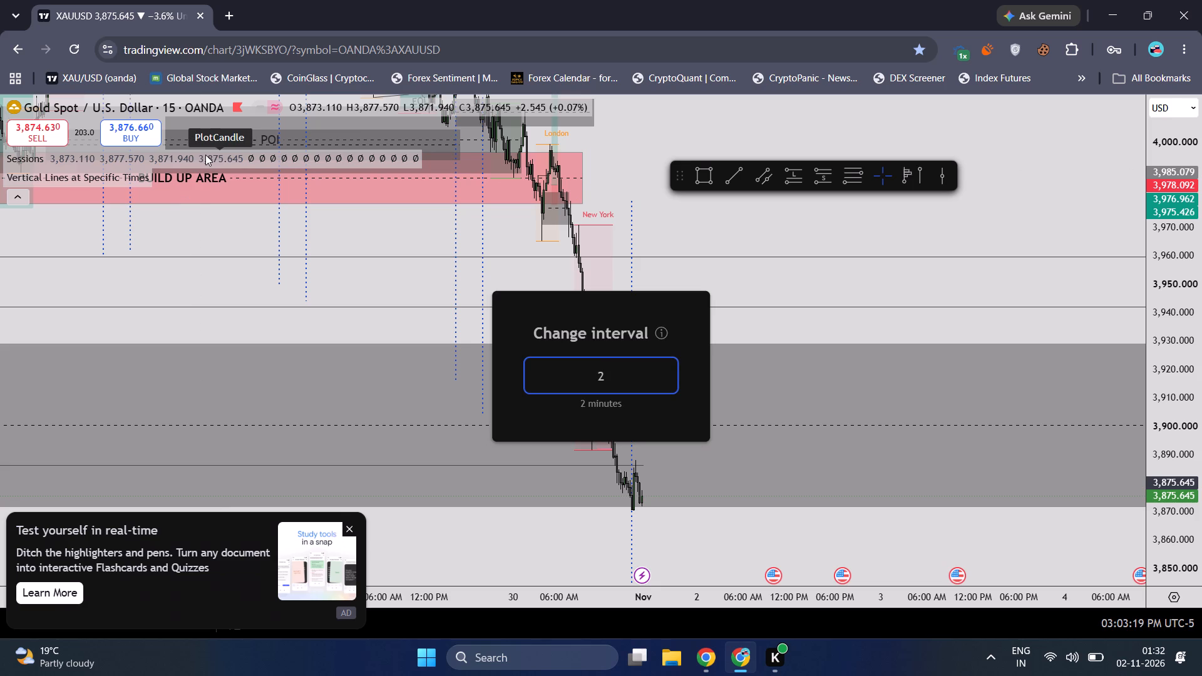
pyautogui.press('BackSpace')
pyautogui.press('1')
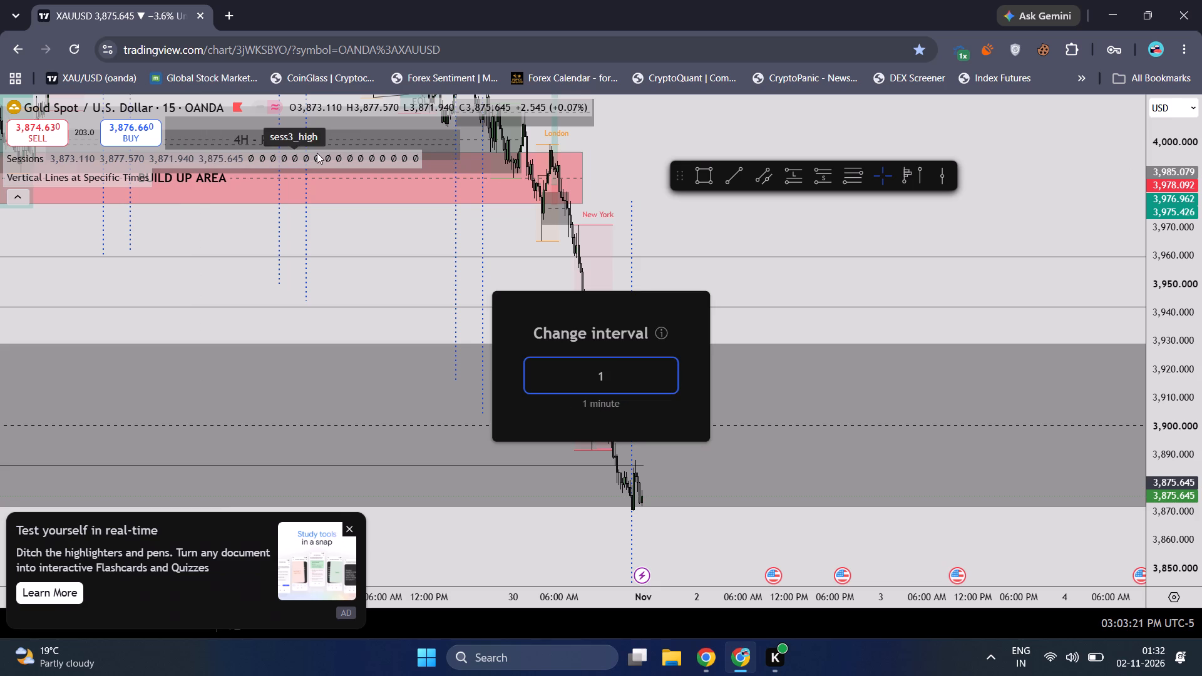
pyautogui.press('m')
pyautogui.press('Return')
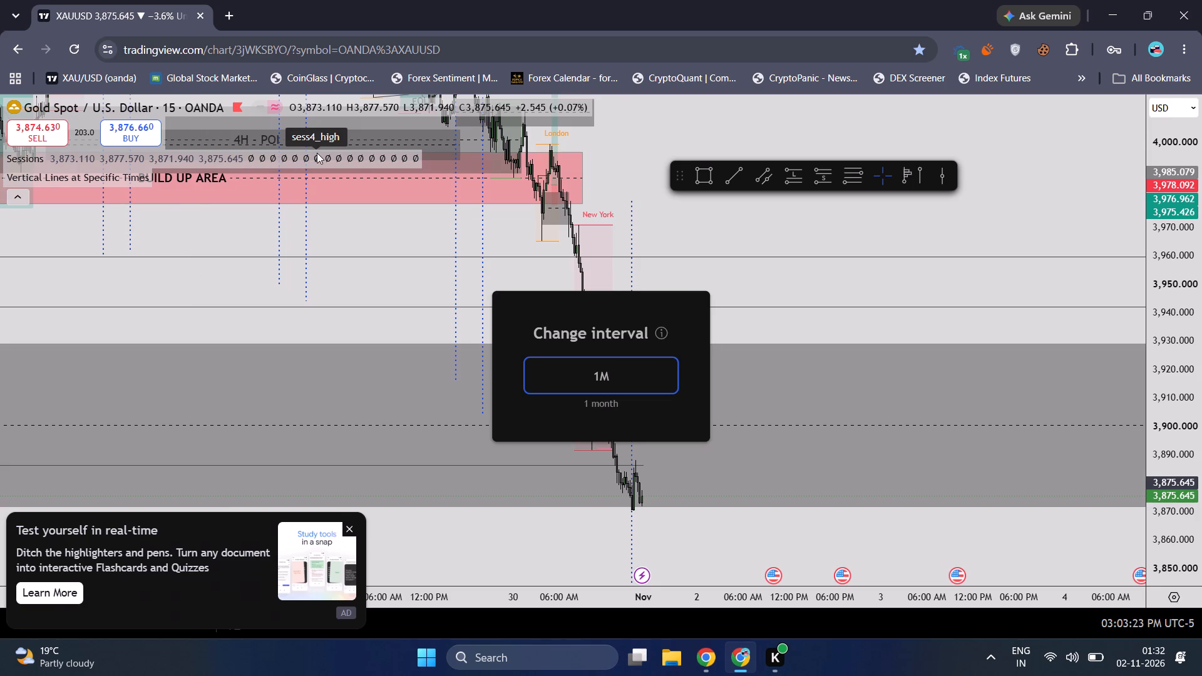
# Draw a thin rectangle across the gap between the two green candle bodies near 3,860, from August 2025 to about February 2027.
pyautogui.moveTo(799, 414); pyautogui.dragTo(917, 309)
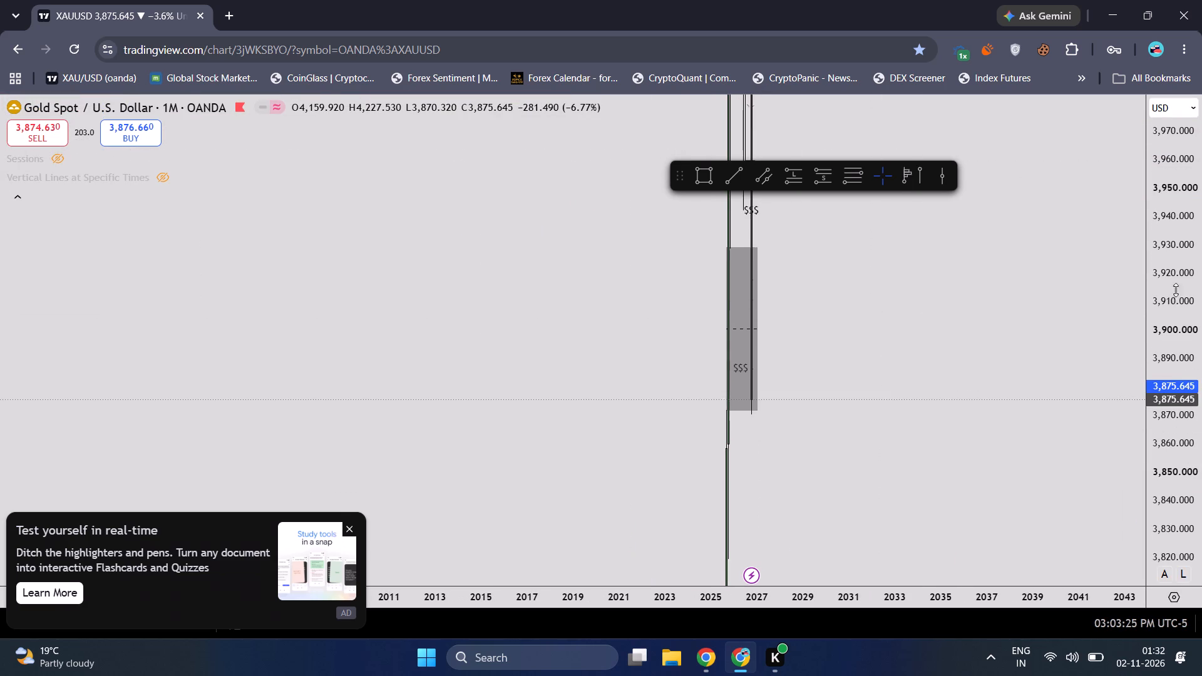
pyautogui.moveTo(1194, 280); pyautogui.dragTo(1180, 616)
pyautogui.scroll(4, 690, 359)
pyautogui.scroll(4, 622, 391)
pyautogui.moveTo(505, 404); pyautogui.dragTo(507, 401)
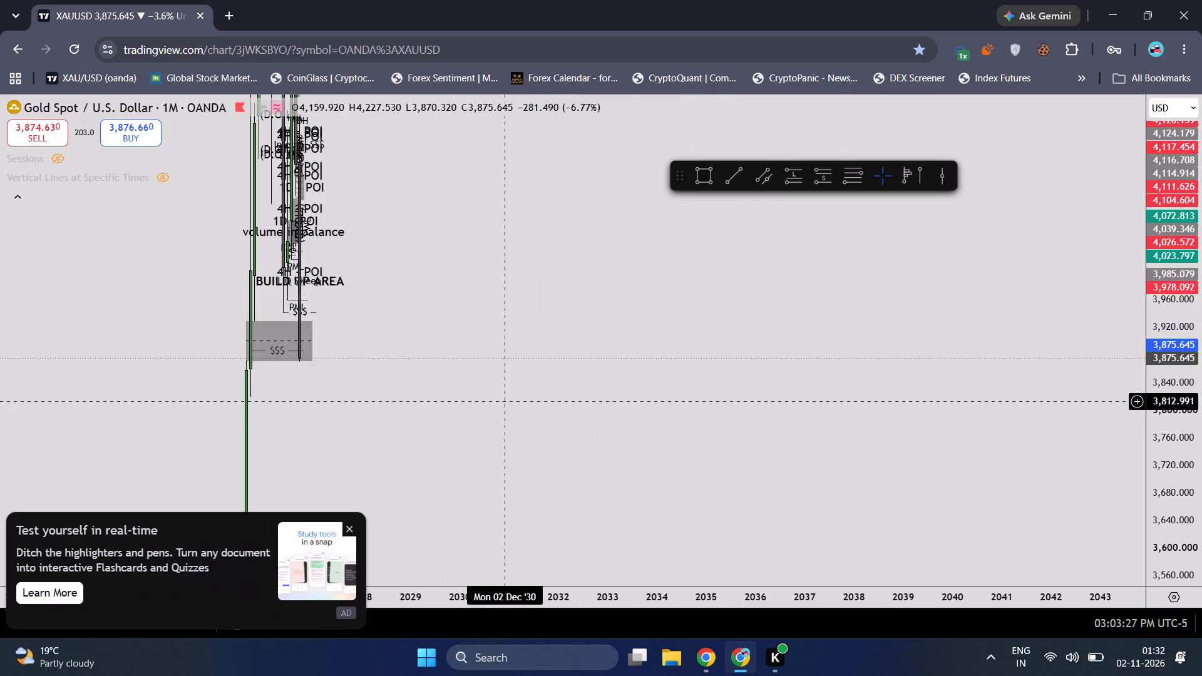
pyautogui.moveTo(507, 401); pyautogui.dragTo(911, 346)
pyautogui.scroll(3, 631, 346)
pyautogui.moveTo(484, 351); pyautogui.dragTo(679, 356)
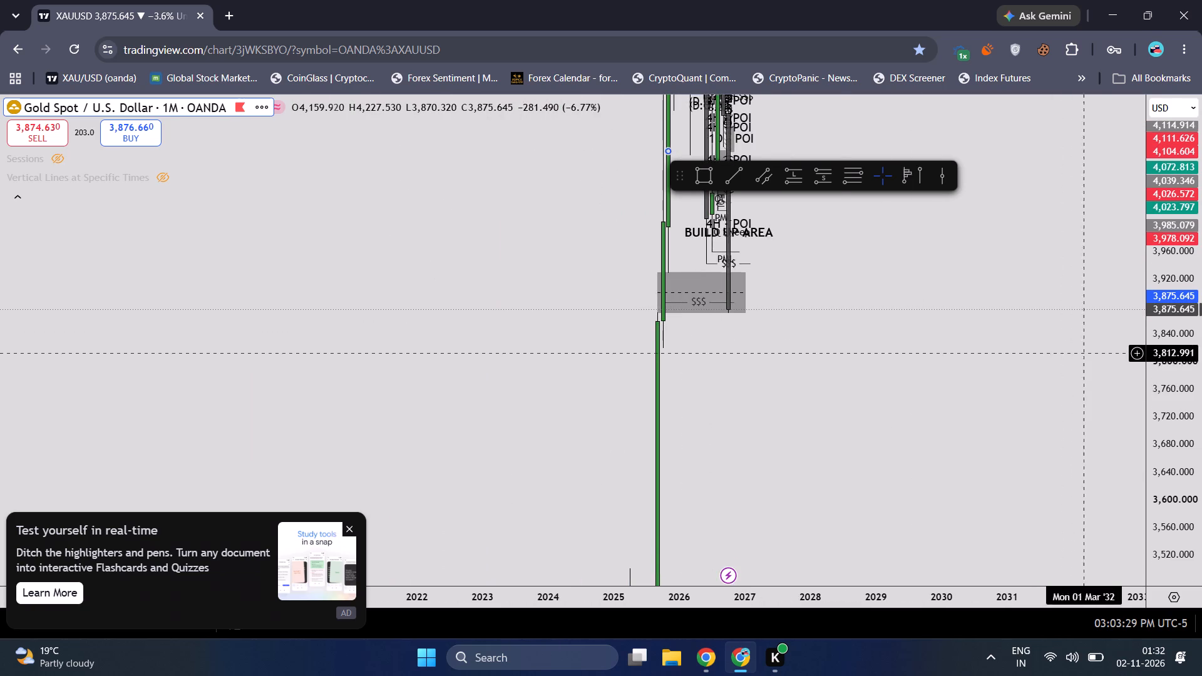
pyautogui.scroll(5, 1094, 351)
pyautogui.scroll(18, 1171, 339)
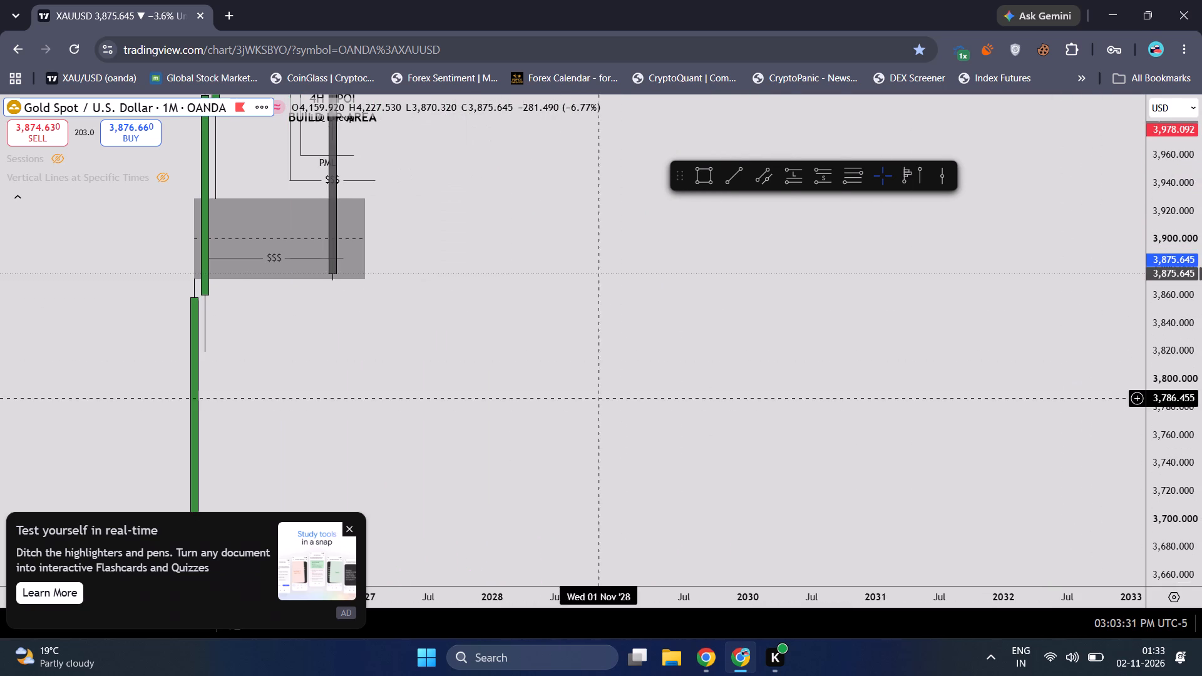
pyautogui.moveTo(269, 297); pyautogui.dragTo(687, 353)
pyautogui.scroll(2, 1201, 394)
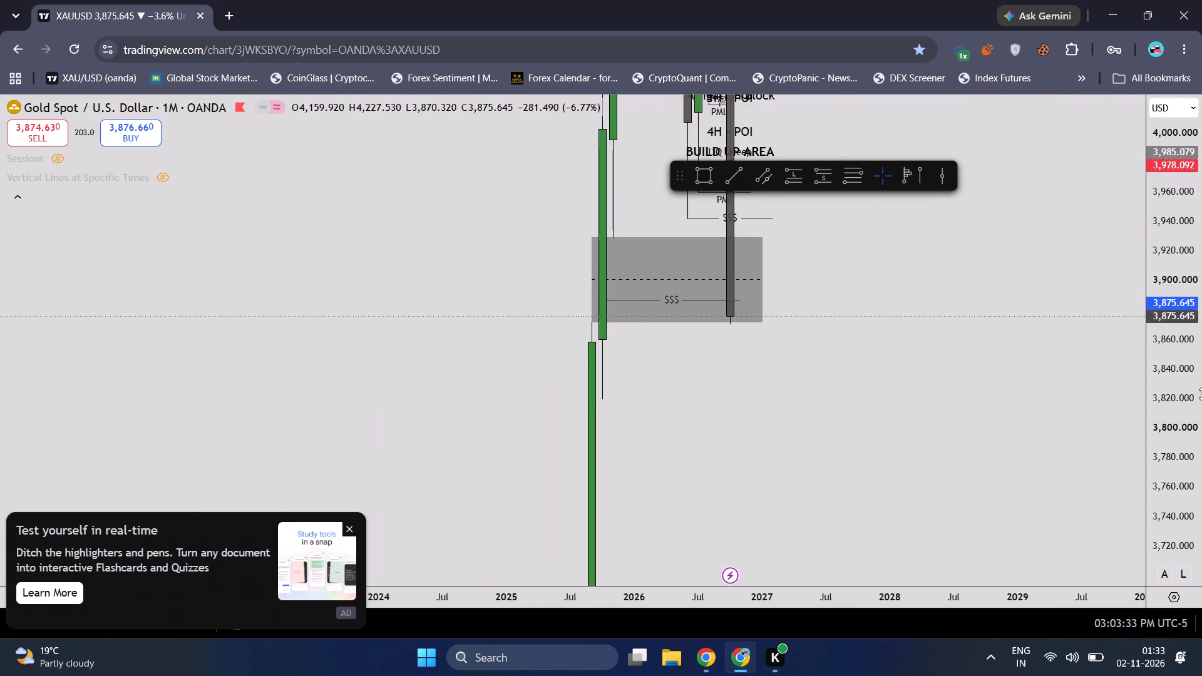
pyautogui.scroll(20, 1201, 394)
pyautogui.scroll(2, 1201, 394)
pyautogui.scroll(5, 863, 391)
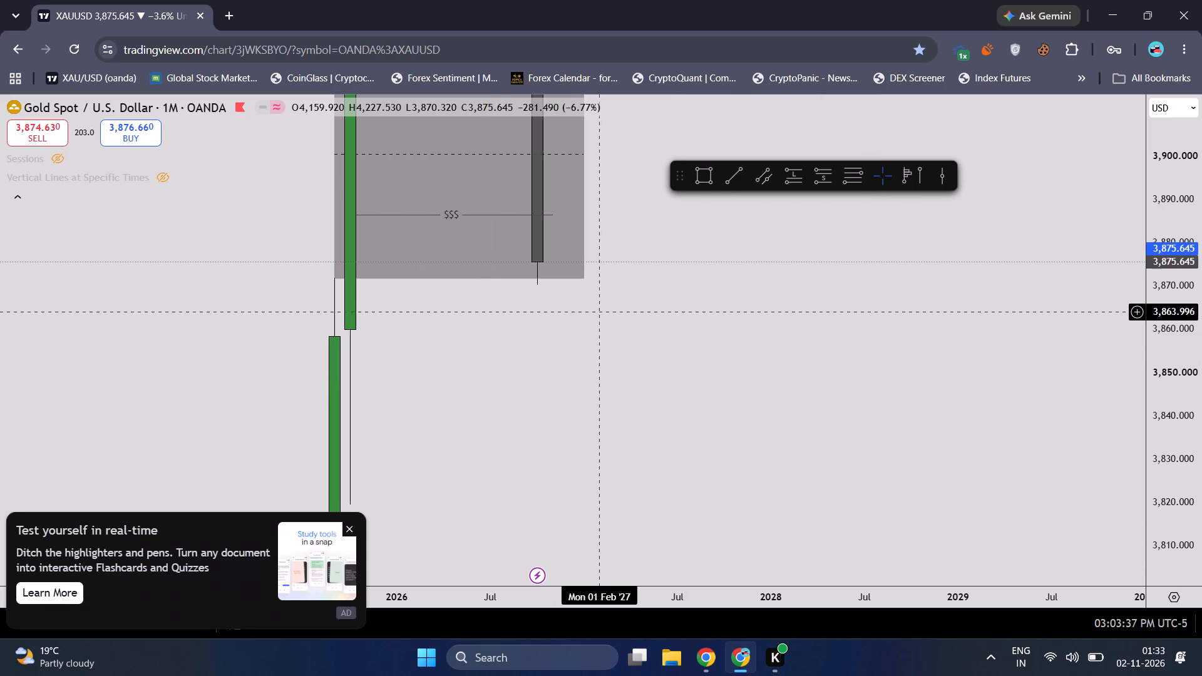
pyautogui.moveTo(543, 315); pyautogui.dragTo(776, 369)
pyautogui.click(696, 176)
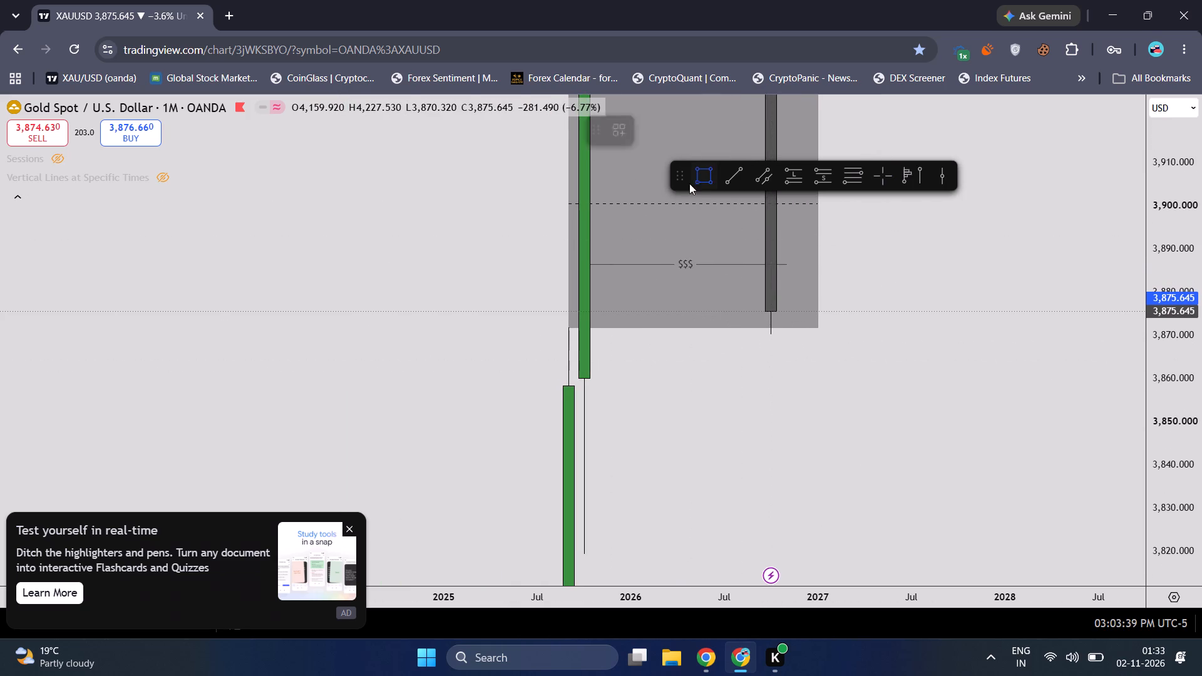
pyautogui.click(555, 379)
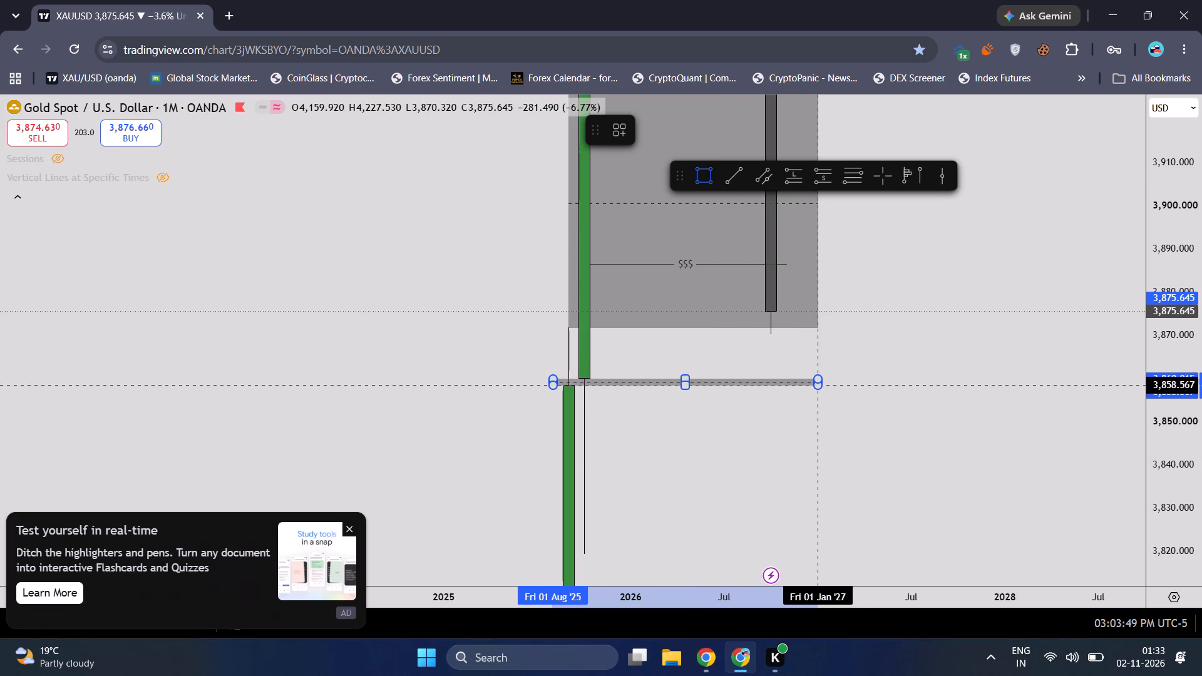
pyautogui.click(828, 386)
pyautogui.click(801, 447)
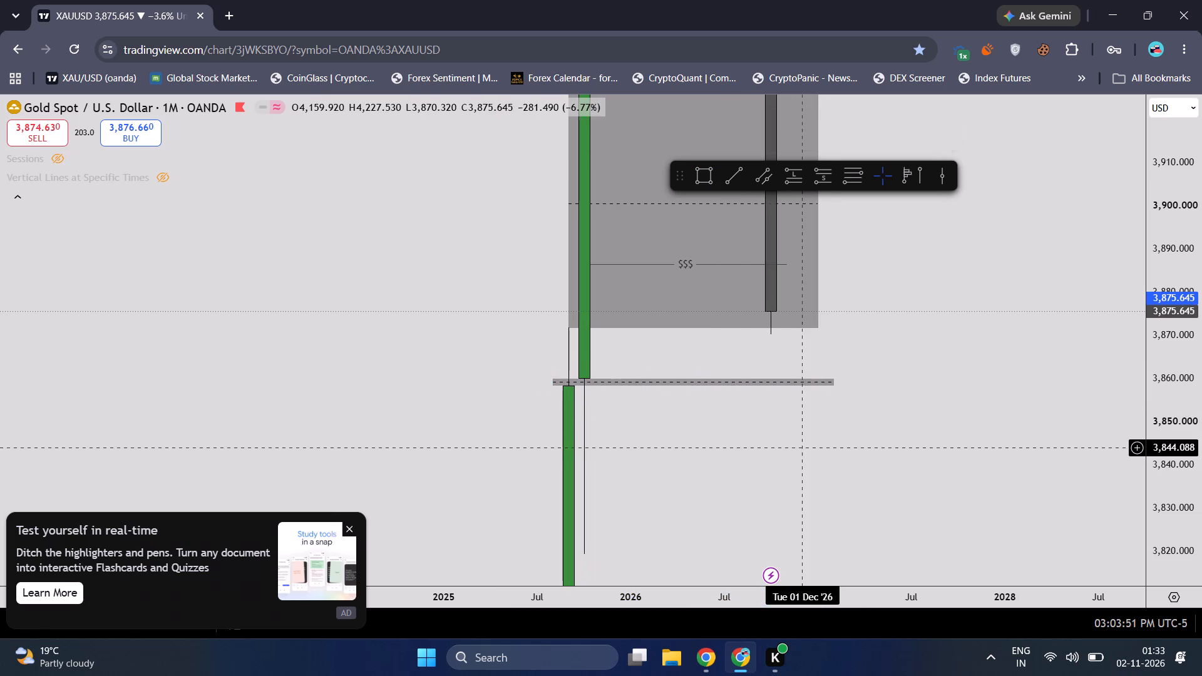
# Apply the saved "volume imbalance" drawing template to the thin rectangle across the gap near 3,860.
pyautogui.click(716, 384)
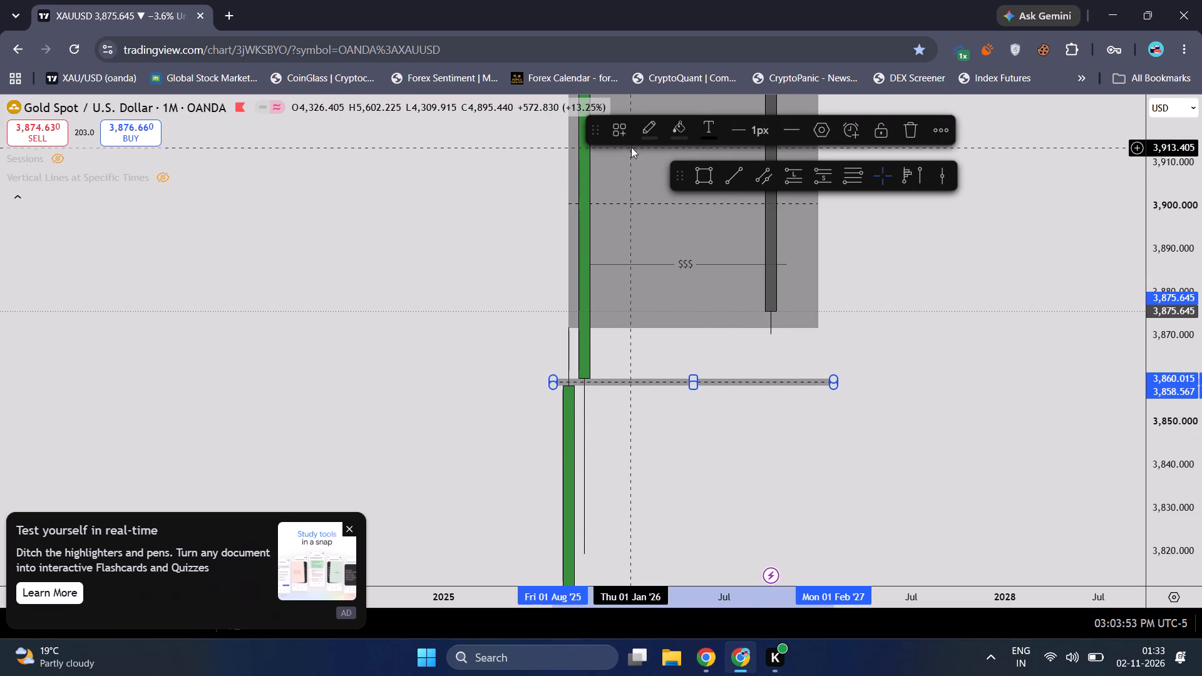
pyautogui.click(624, 126)
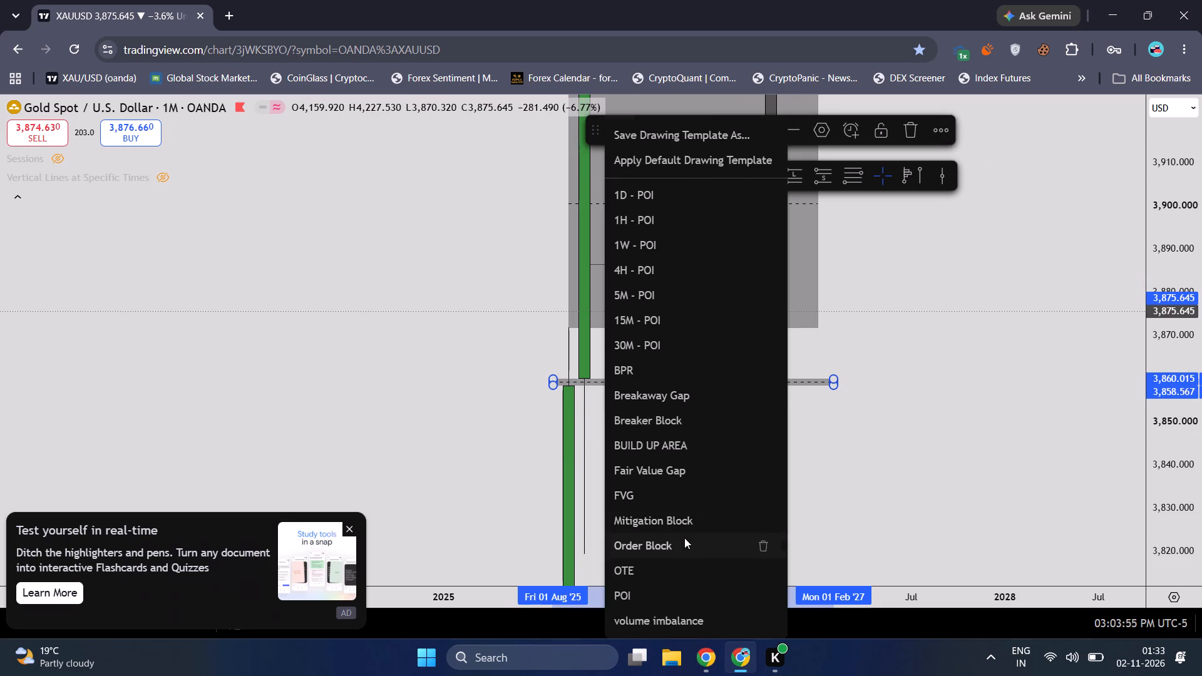
pyautogui.click(702, 627)
# Examine the monthly candles and the marked zones and levels around and above the gap near 3,860.
pyautogui.moveTo(693, 478); pyautogui.dragTo(737, 341)
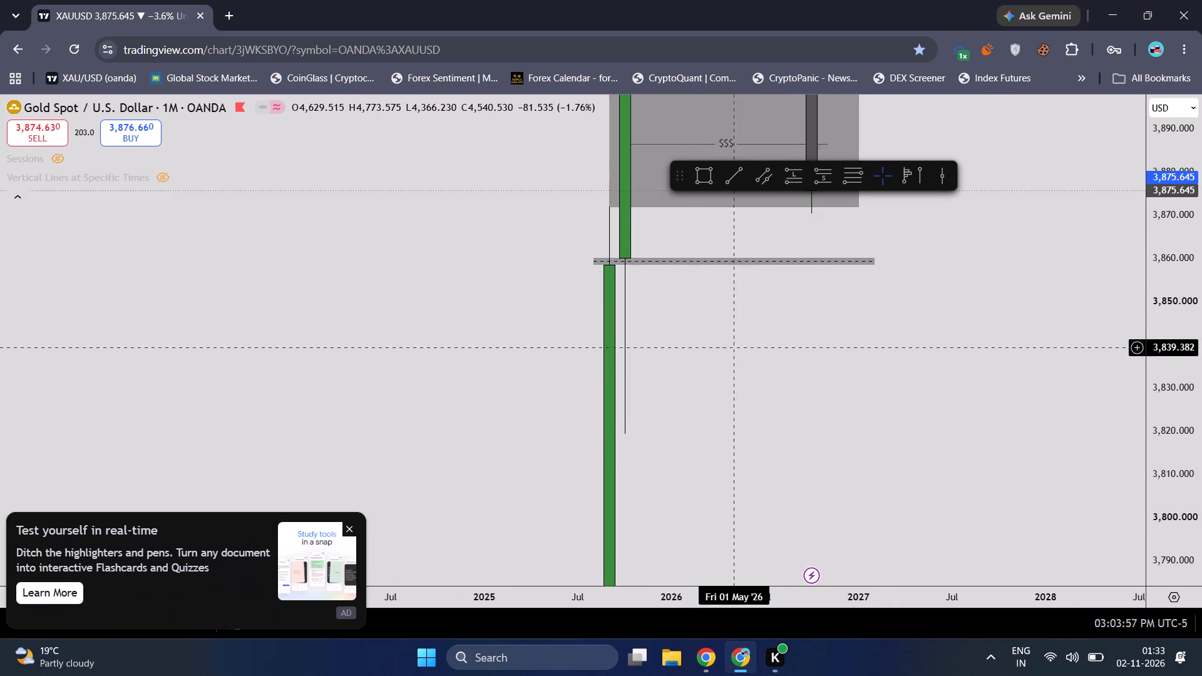
pyautogui.moveTo(737, 341); pyautogui.dragTo(737, 340)
pyautogui.moveTo(1190, 302); pyautogui.dragTo(1199, 545)
pyautogui.moveTo(1199, 557); pyautogui.dragTo(1199, 592)
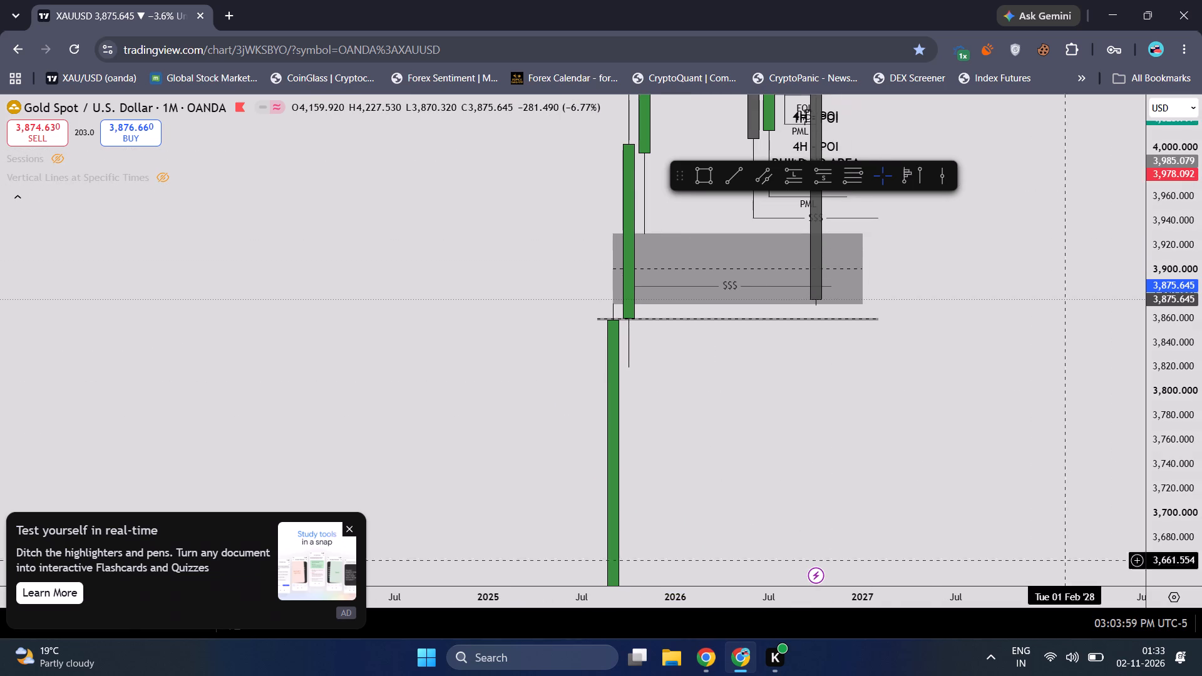
pyautogui.moveTo(739, 414); pyautogui.dragTo(838, 297)
pyautogui.moveTo(1201, 259); pyautogui.dragTo(1201, 457)
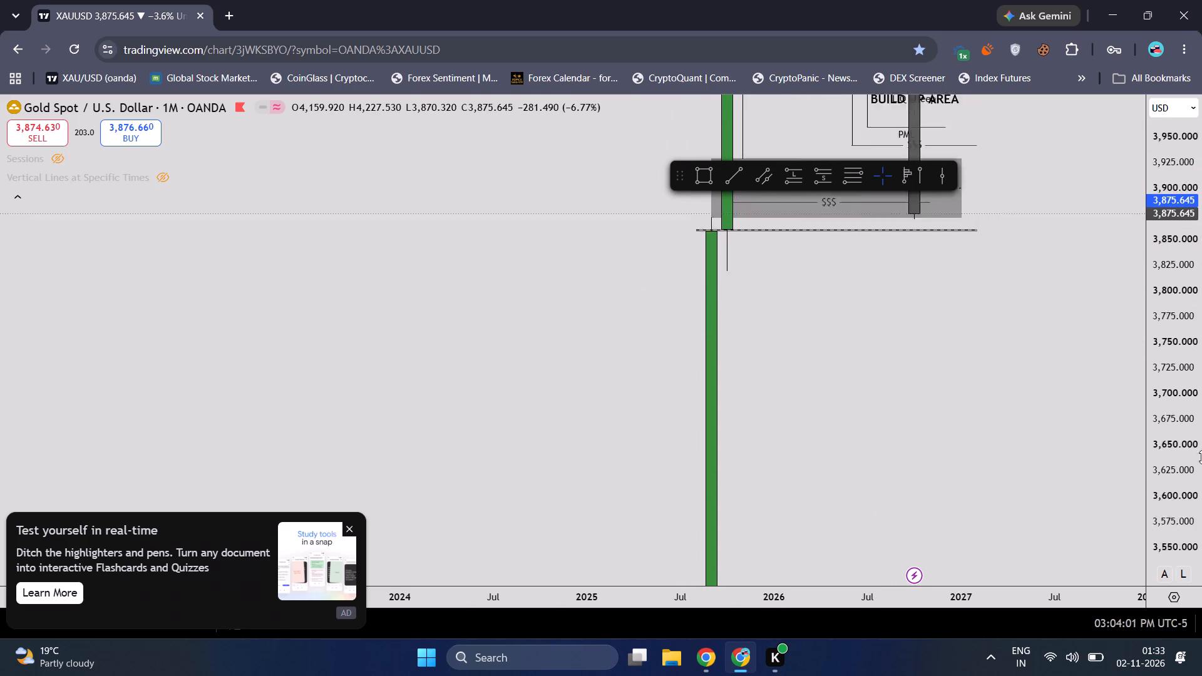
pyautogui.moveTo(1201, 457); pyautogui.dragTo(1201, 539)
pyautogui.moveTo(940, 386); pyautogui.dragTo(904, 506)
pyautogui.scroll(2, 1201, 453)
pyautogui.scroll(-1, 1201, 453)
pyautogui.scroll(1, 1201, 453)
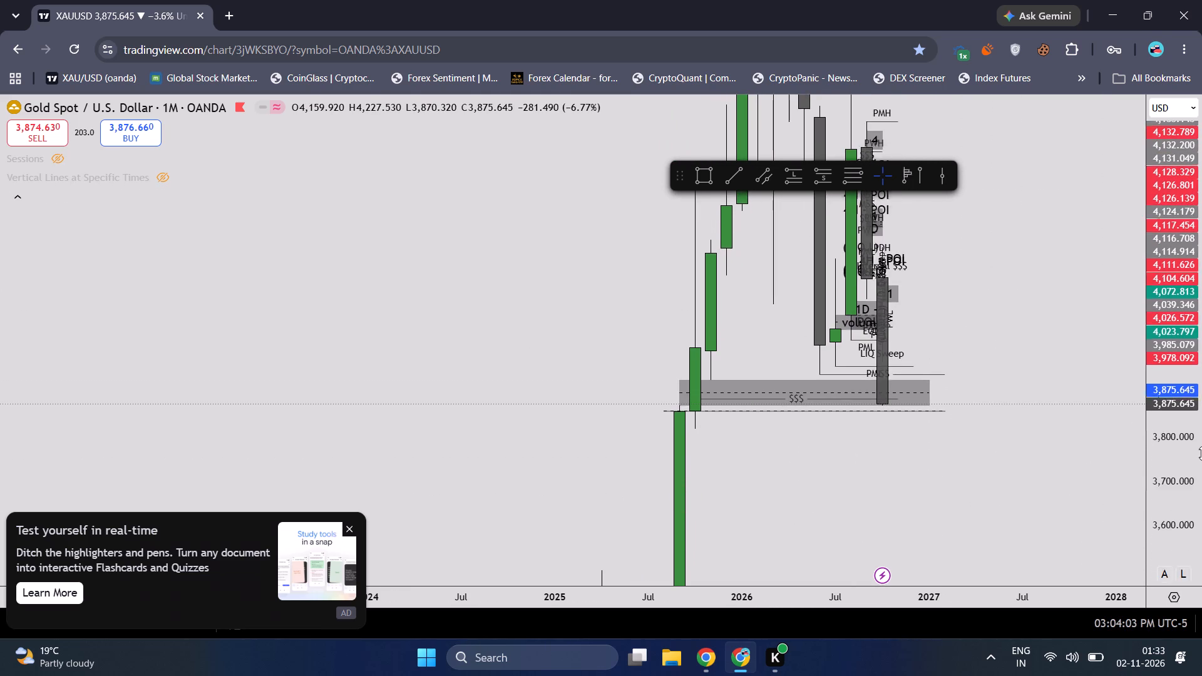
pyautogui.scroll(1, 1201, 453)
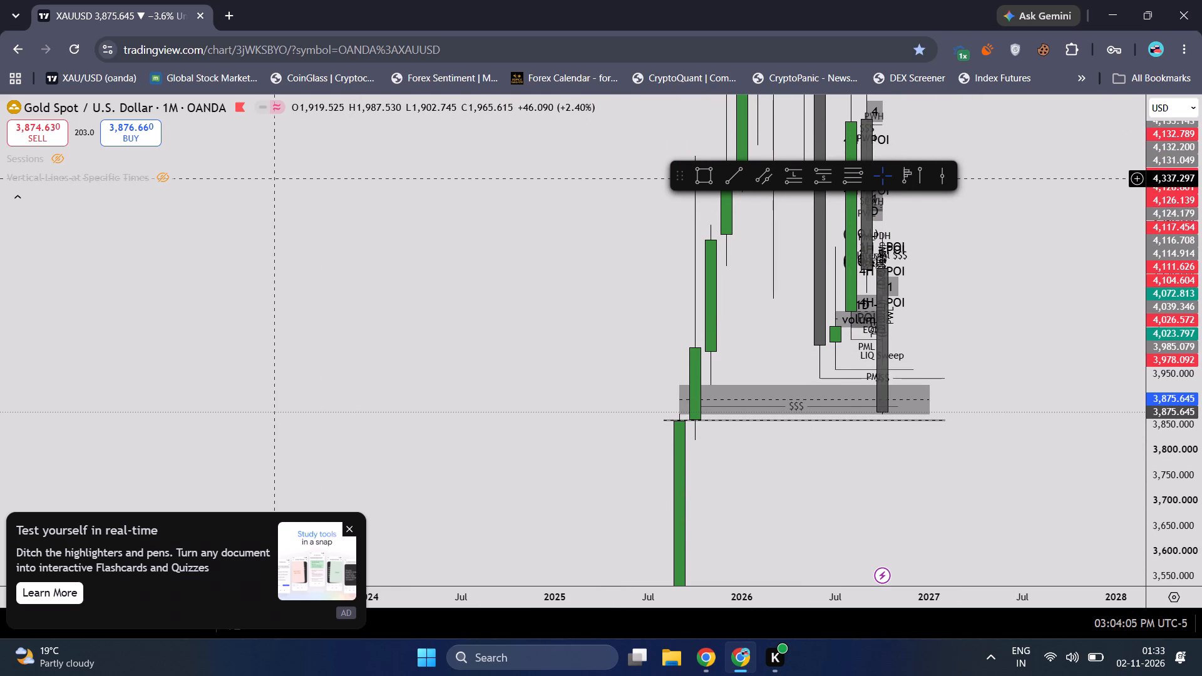
pyautogui.moveTo(297, 232); pyautogui.dragTo(130, 309)
pyautogui.scroll(7, 213, 359)
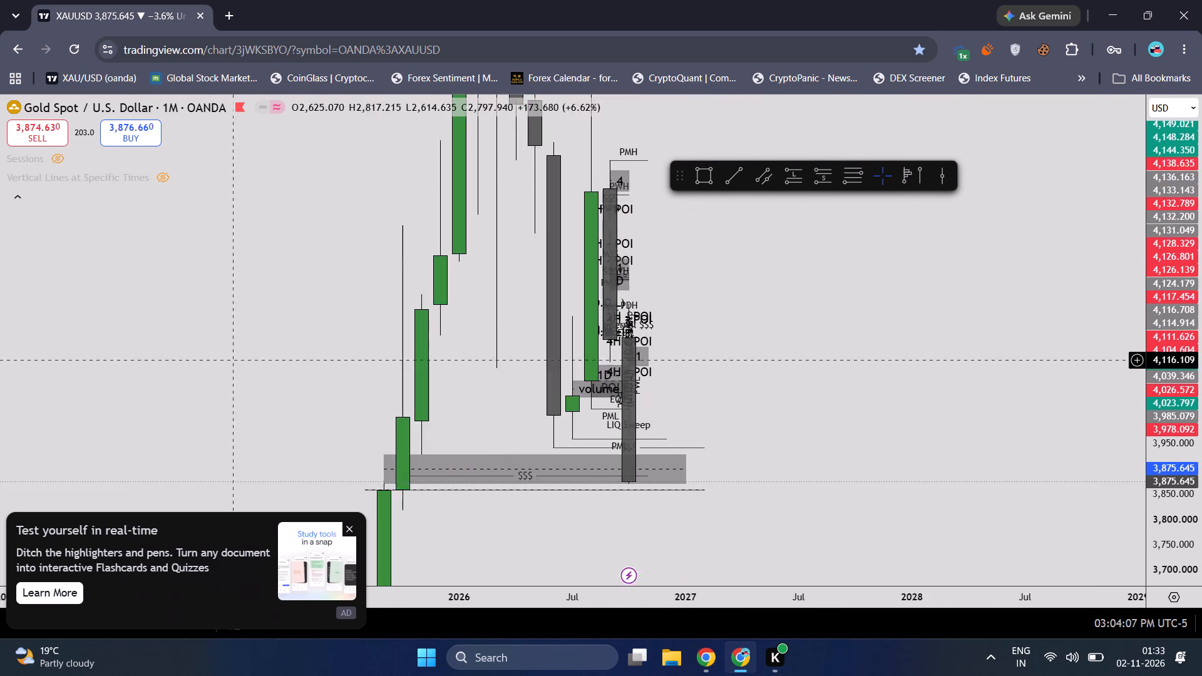
# Shorten the $$$ lines near 3,886 and 3,942 and the PML line near 3,960 to end at October 2026.
pyautogui.moveTo(548, 431); pyautogui.dragTo(642, 343)
pyautogui.scroll(6, 1201, 421)
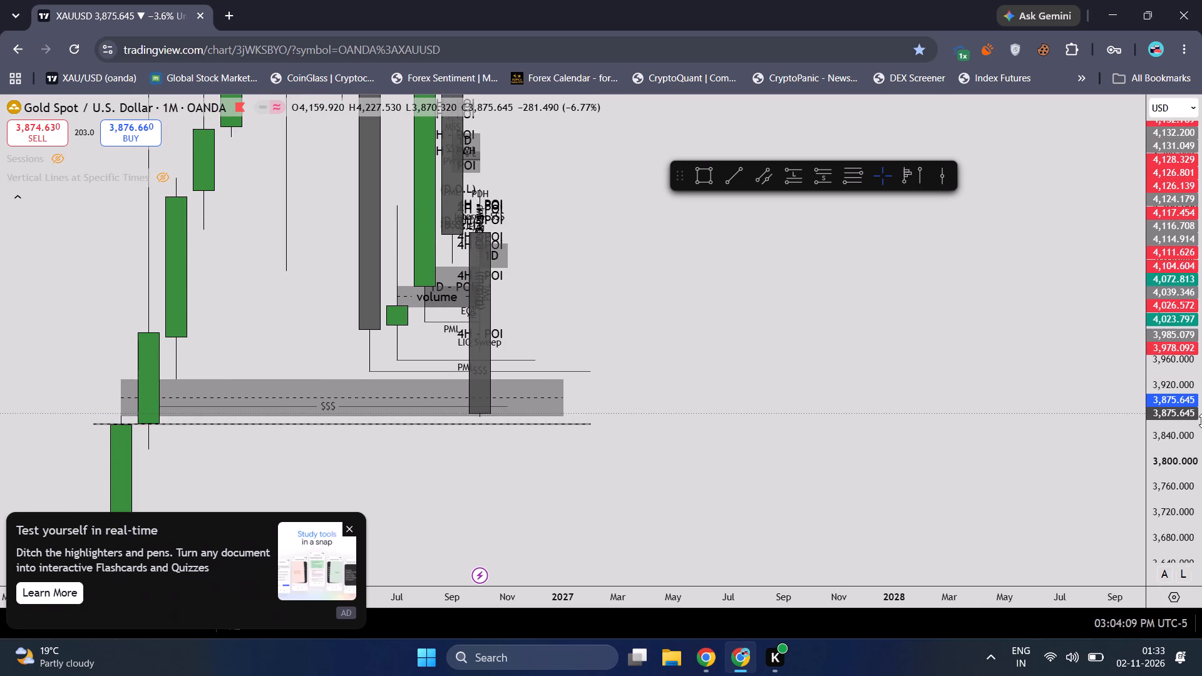
pyautogui.scroll(10, 1201, 421)
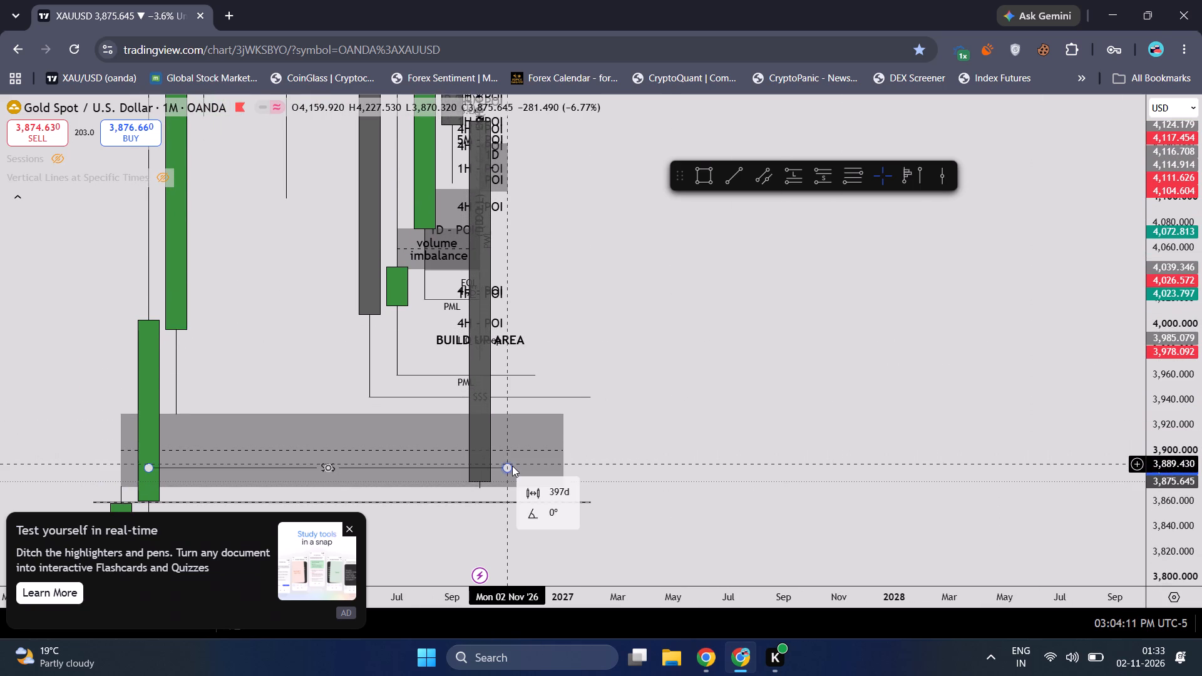
pyautogui.moveTo(512, 466); pyautogui.dragTo(461, 449)
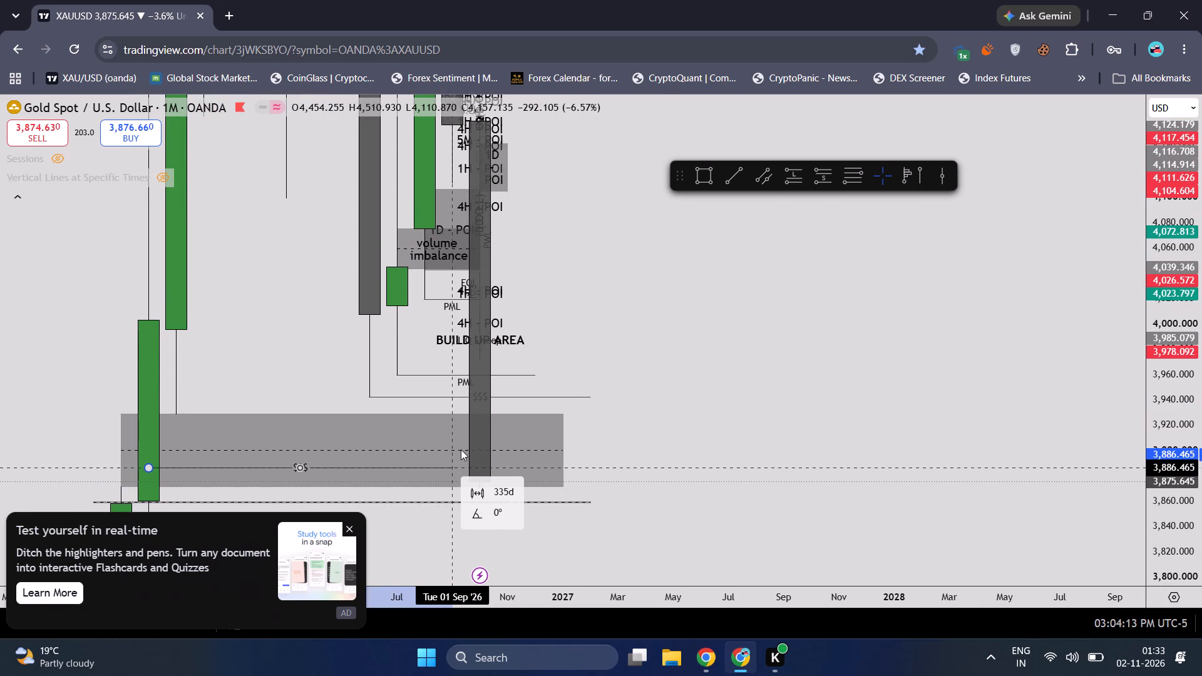
pyautogui.moveTo(461, 449); pyautogui.dragTo(473, 449)
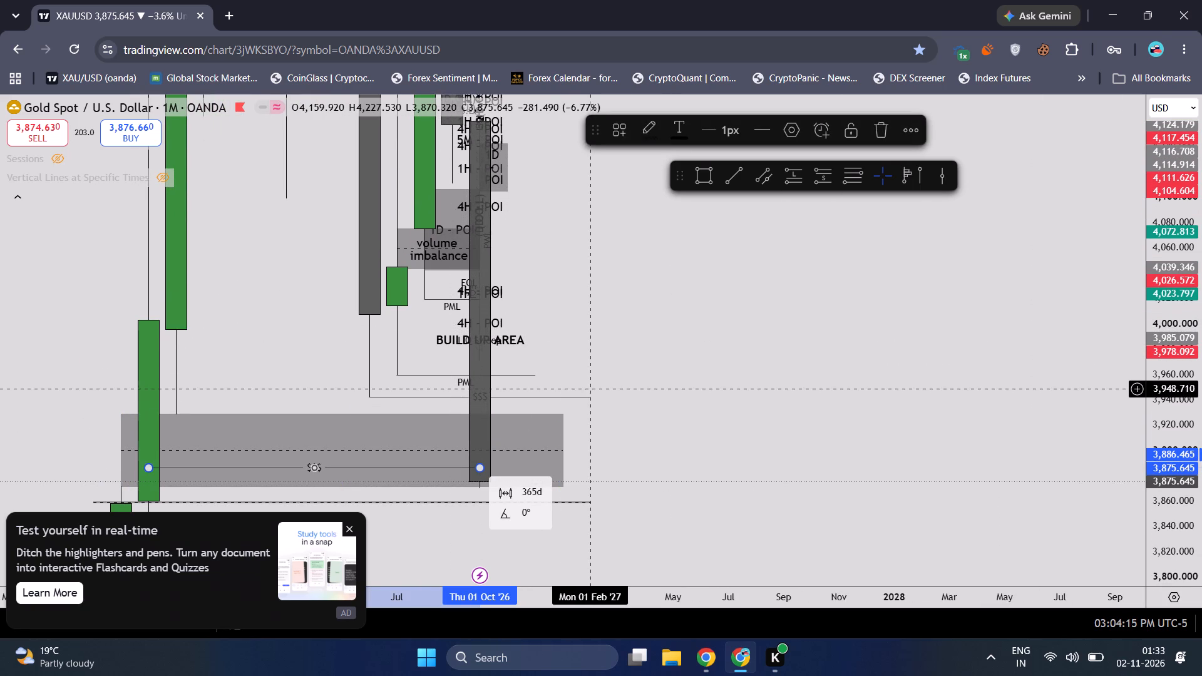
pyautogui.moveTo(590, 395); pyautogui.dragTo(477, 392)
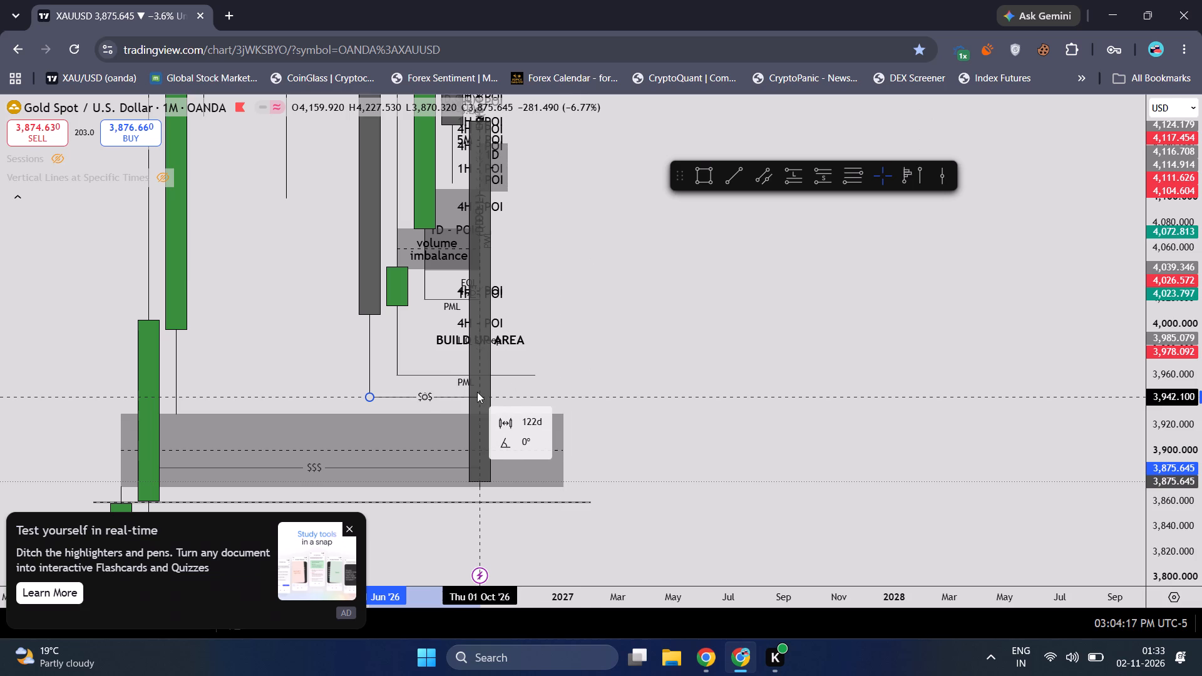
pyautogui.moveTo(477, 392); pyautogui.dragTo(475, 392)
pyautogui.moveTo(535, 374); pyautogui.dragTo(477, 372)
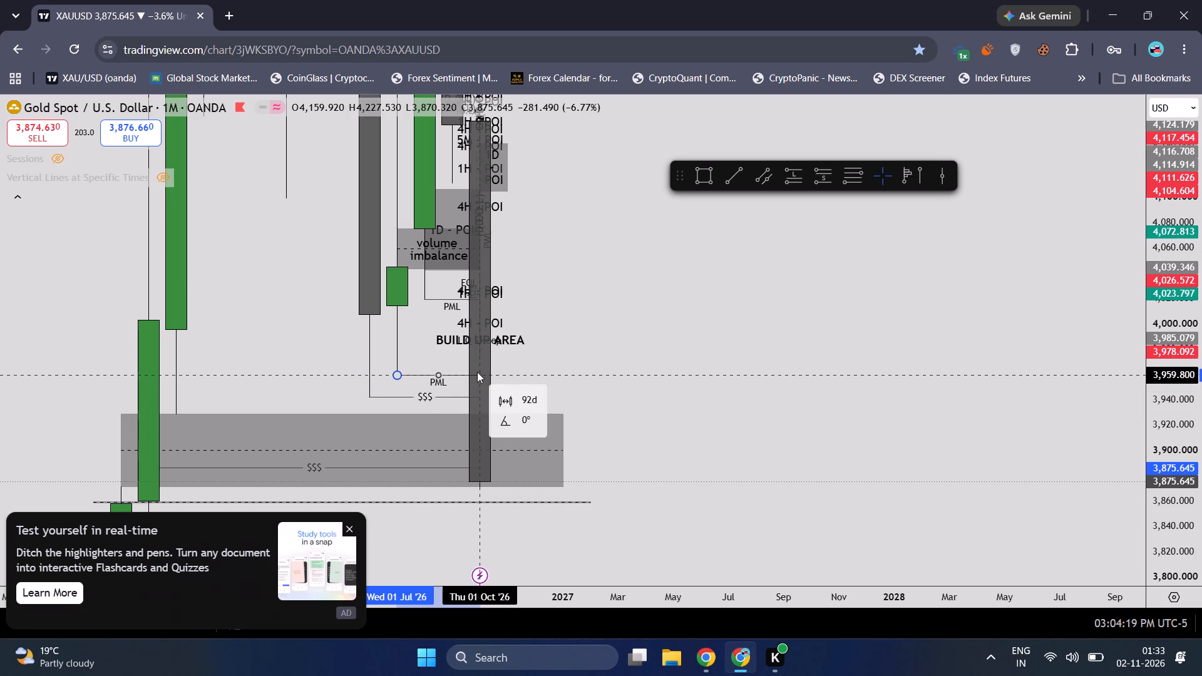
pyautogui.moveTo(477, 372); pyautogui.dragTo(476, 372)
pyautogui.click(589, 354)
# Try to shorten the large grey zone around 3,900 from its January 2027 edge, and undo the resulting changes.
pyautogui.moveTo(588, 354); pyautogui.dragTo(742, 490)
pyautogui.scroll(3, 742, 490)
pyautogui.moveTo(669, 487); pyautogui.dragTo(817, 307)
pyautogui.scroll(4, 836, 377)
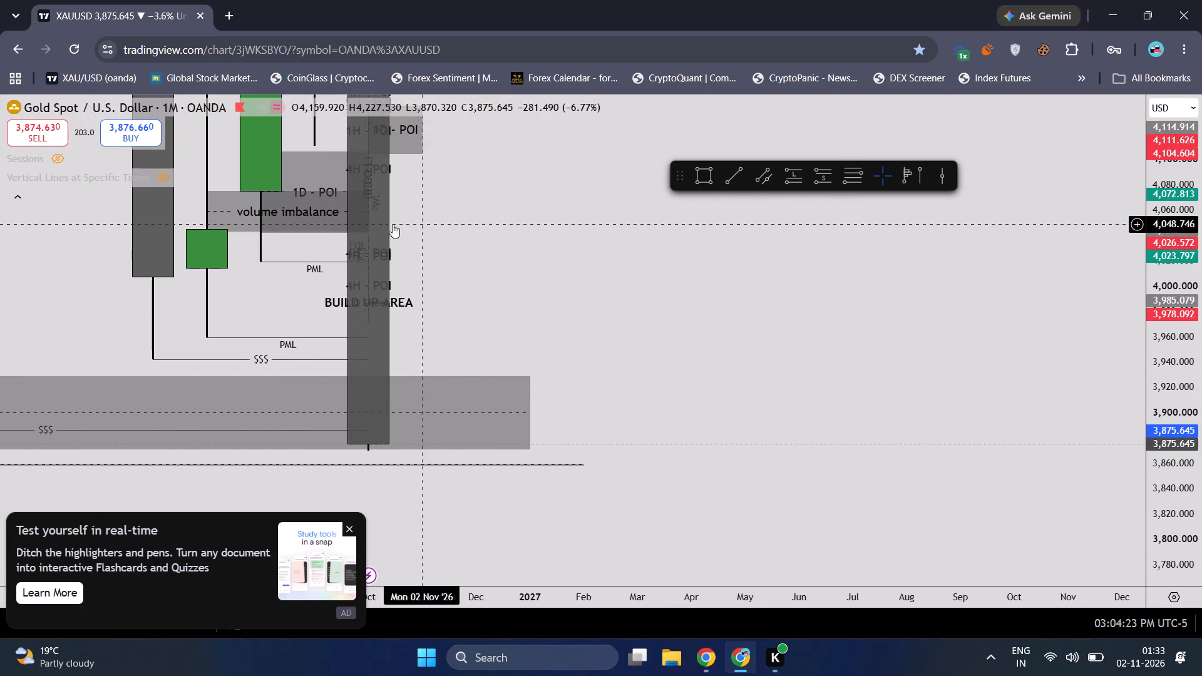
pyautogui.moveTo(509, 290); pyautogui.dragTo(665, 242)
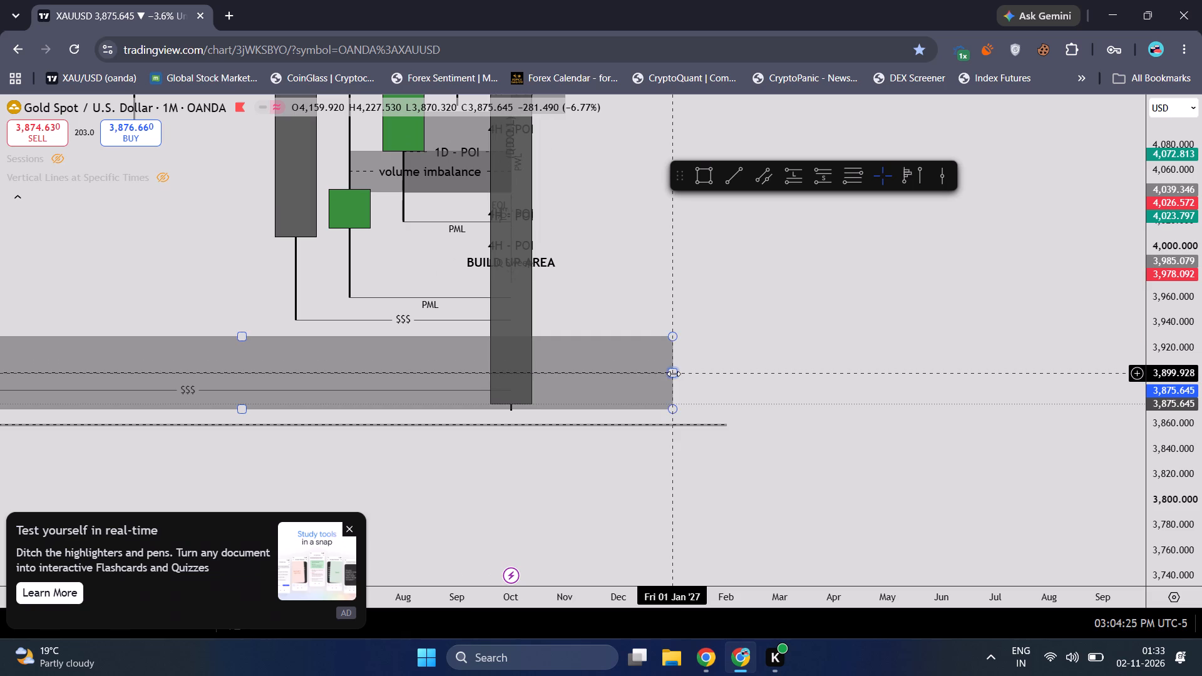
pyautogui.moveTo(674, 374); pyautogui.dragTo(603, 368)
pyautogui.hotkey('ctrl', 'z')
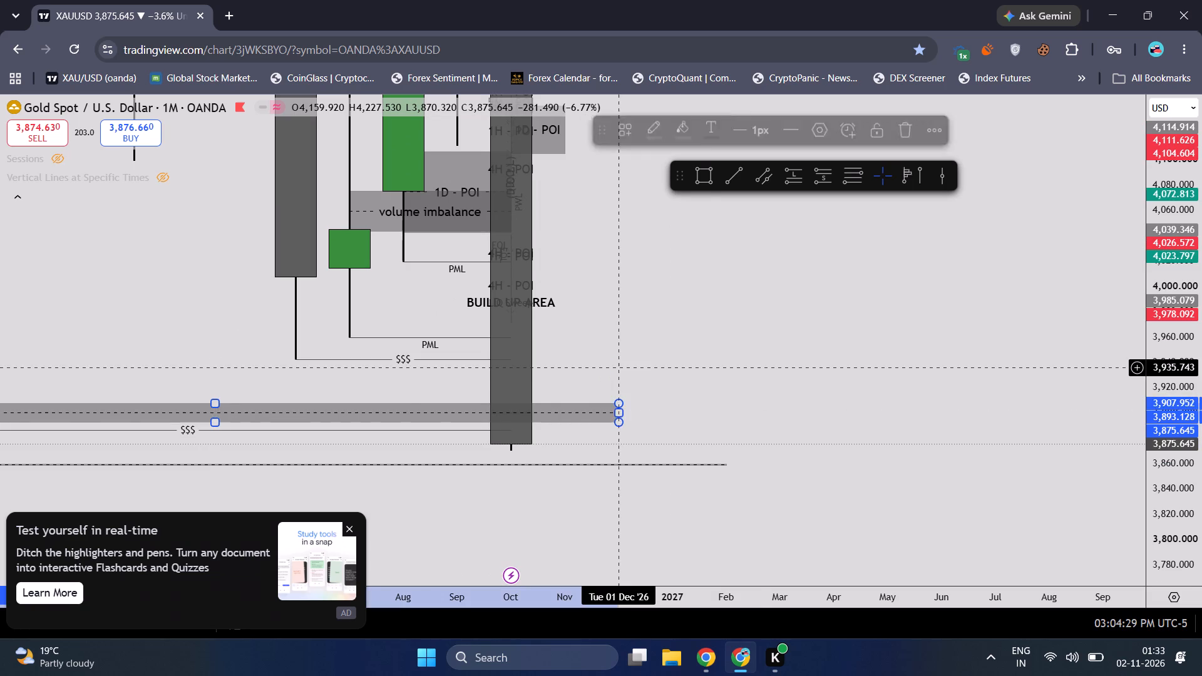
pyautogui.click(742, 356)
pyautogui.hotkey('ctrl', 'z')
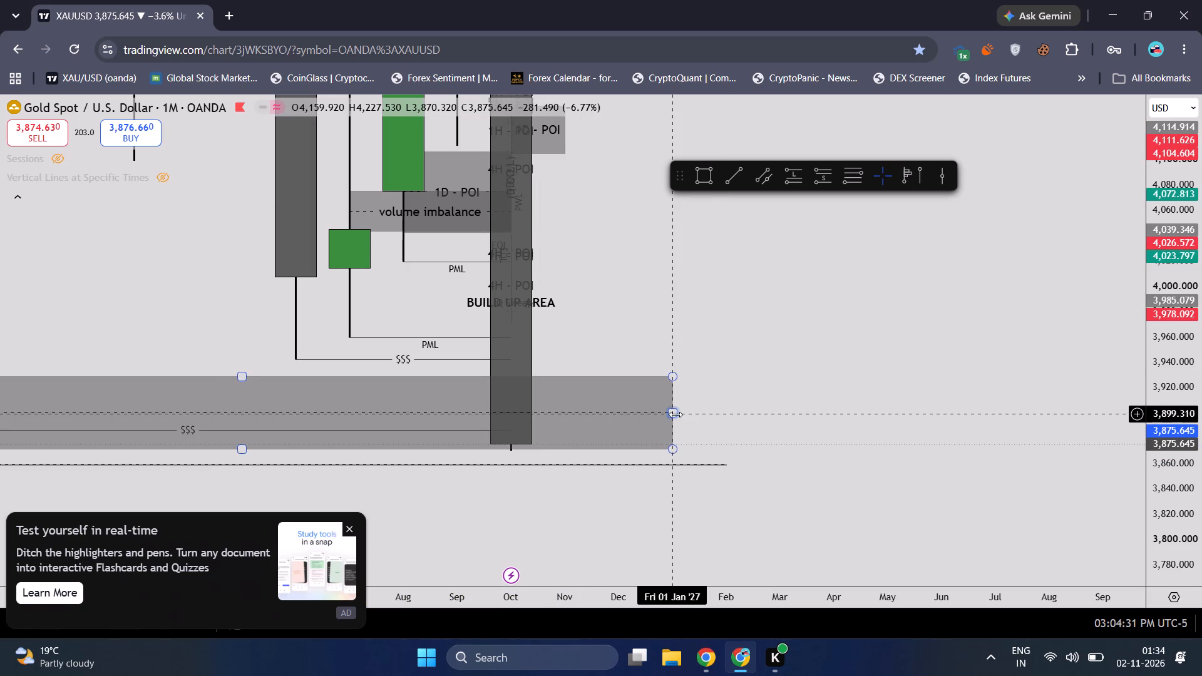
# Shorten the large grey zone around 3,900 so it ends at November 2026, keeping its height.
pyautogui.moveTo(675, 414); pyautogui.dragTo(585, 414)
pyautogui.moveTo(679, 390); pyautogui.dragTo(700, 372)
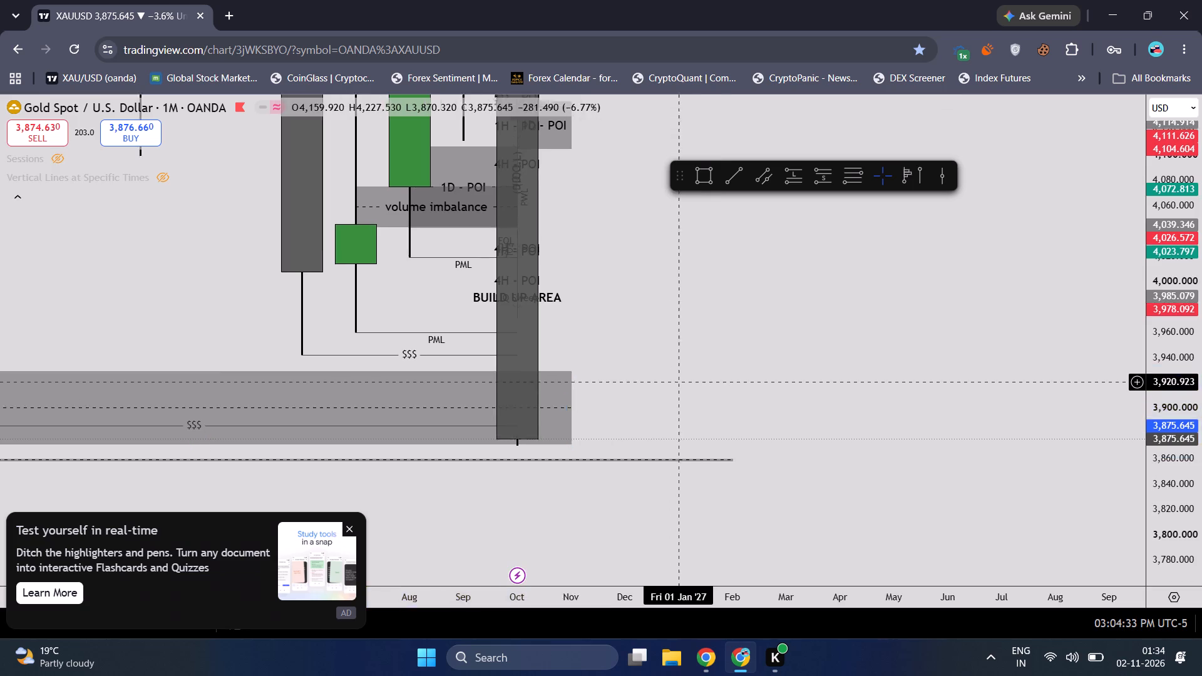
# Minimize the XAUUSD monthly chart window to return to the browser window with the YouTube pages.
pyautogui.moveTo(700, 372); pyautogui.dragTo(863, 560)
pyautogui.click(1102, 0)
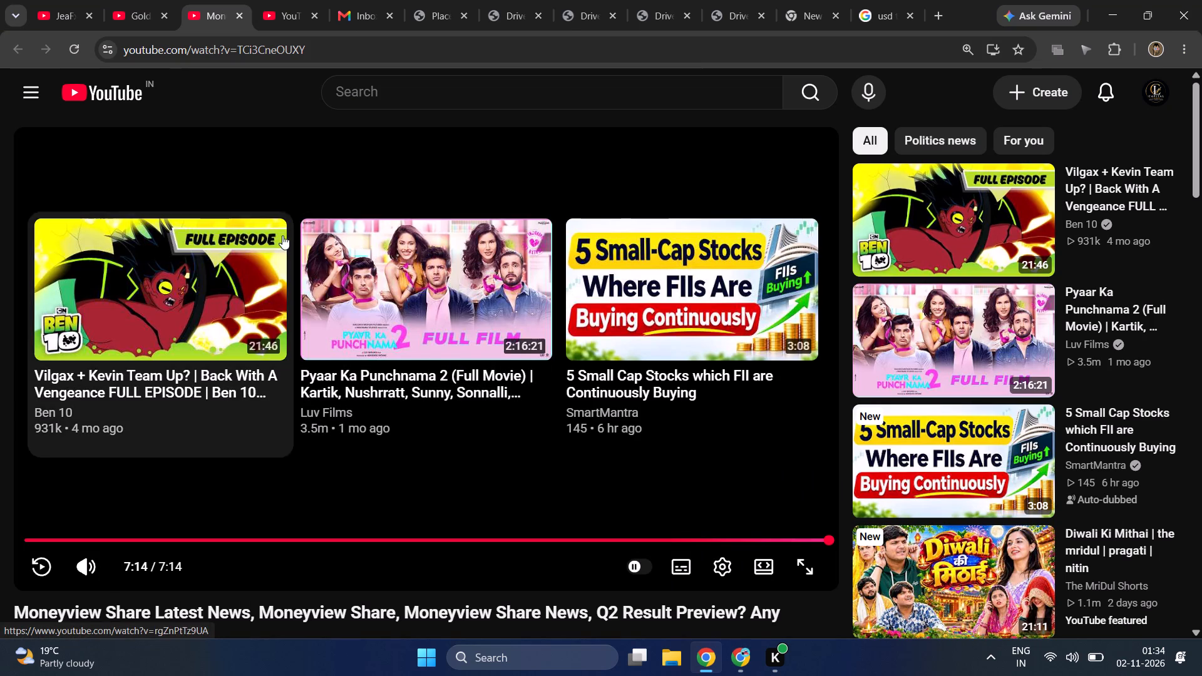
# Look through the Moneyview share video page, the JeaFx channel's videos and the recommendations on the YouTube home feed.
pyautogui.scroll(-6, 403, 265)
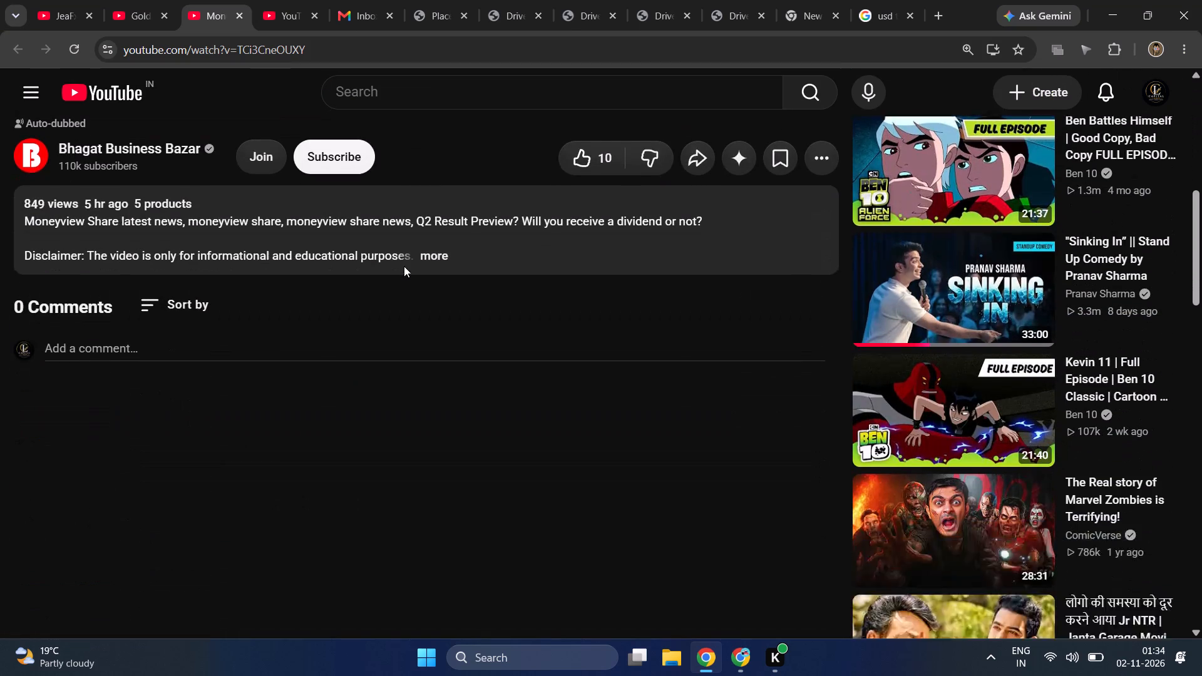
pyautogui.scroll(-2, 404, 266)
pyautogui.click(45, 0)
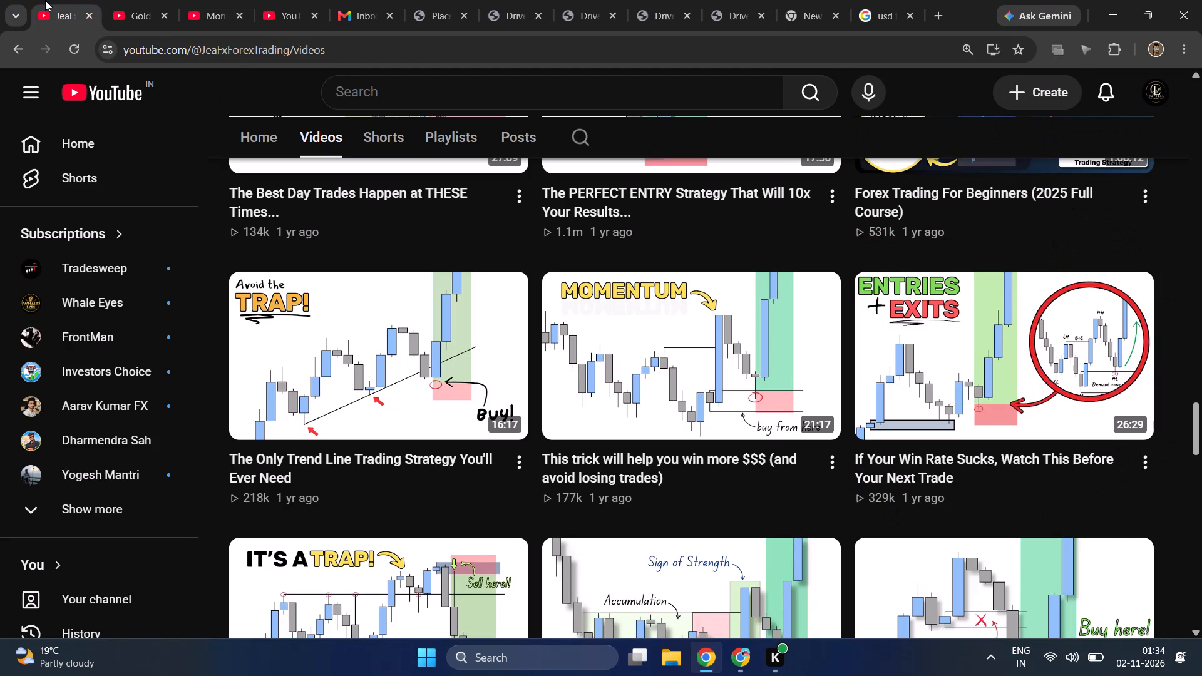
pyautogui.click(295, 0)
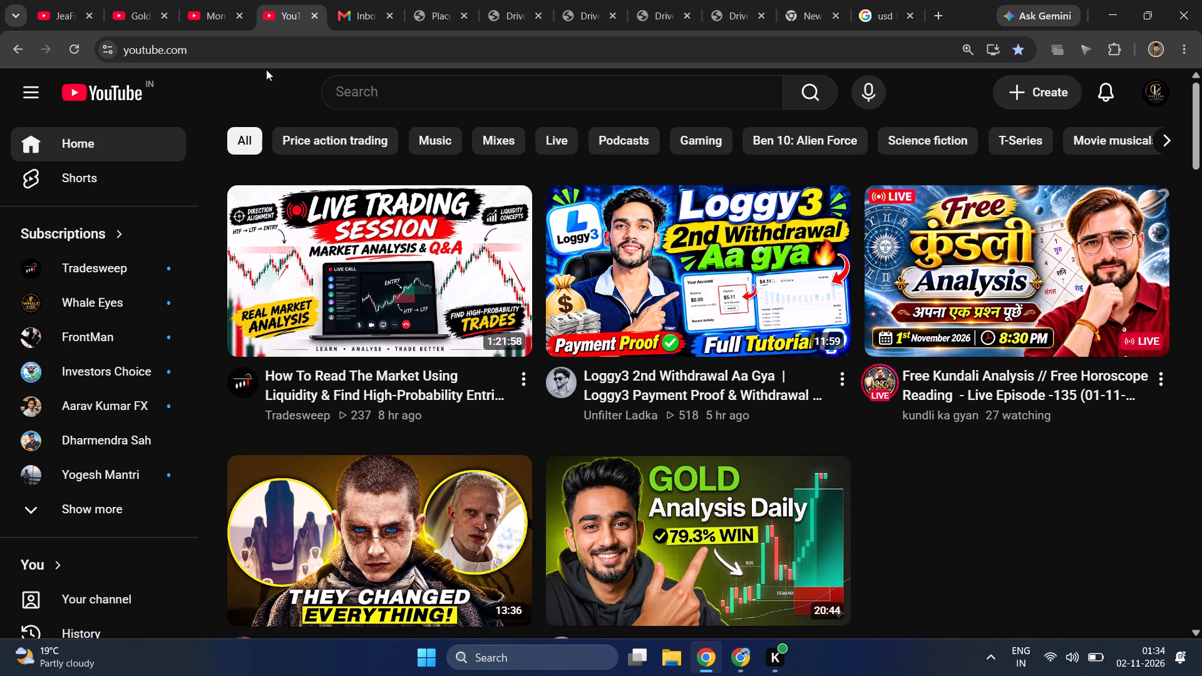
pyautogui.scroll(-1, 244, 96)
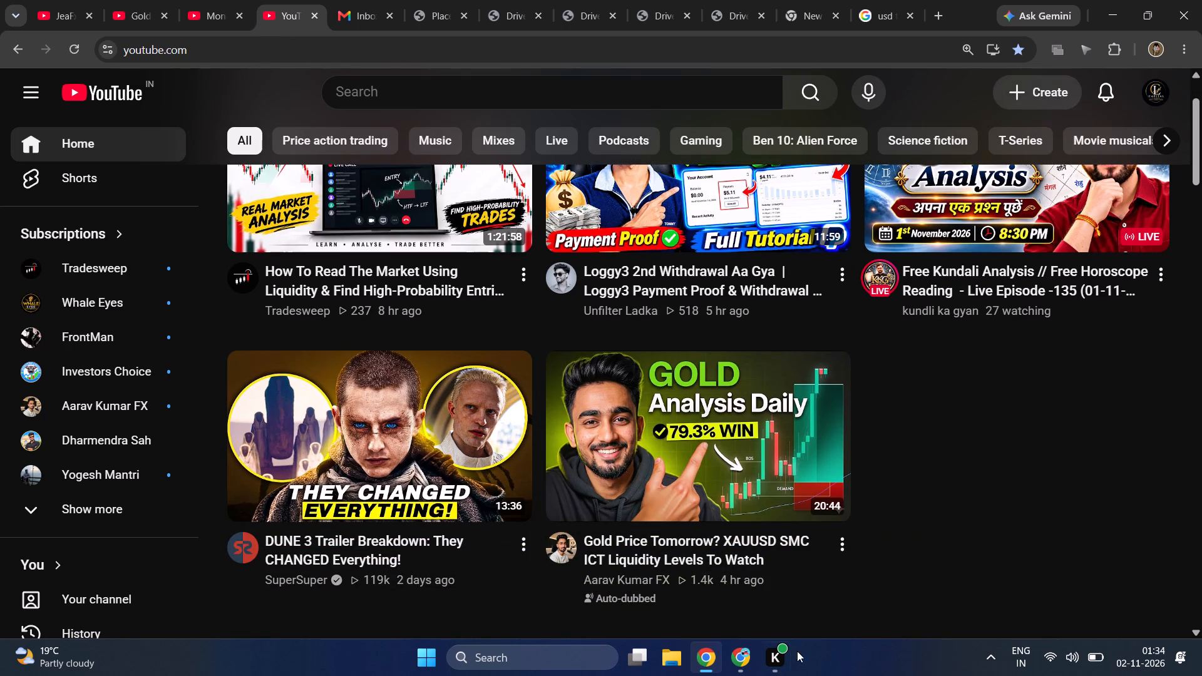
pyautogui.click(574, 645)
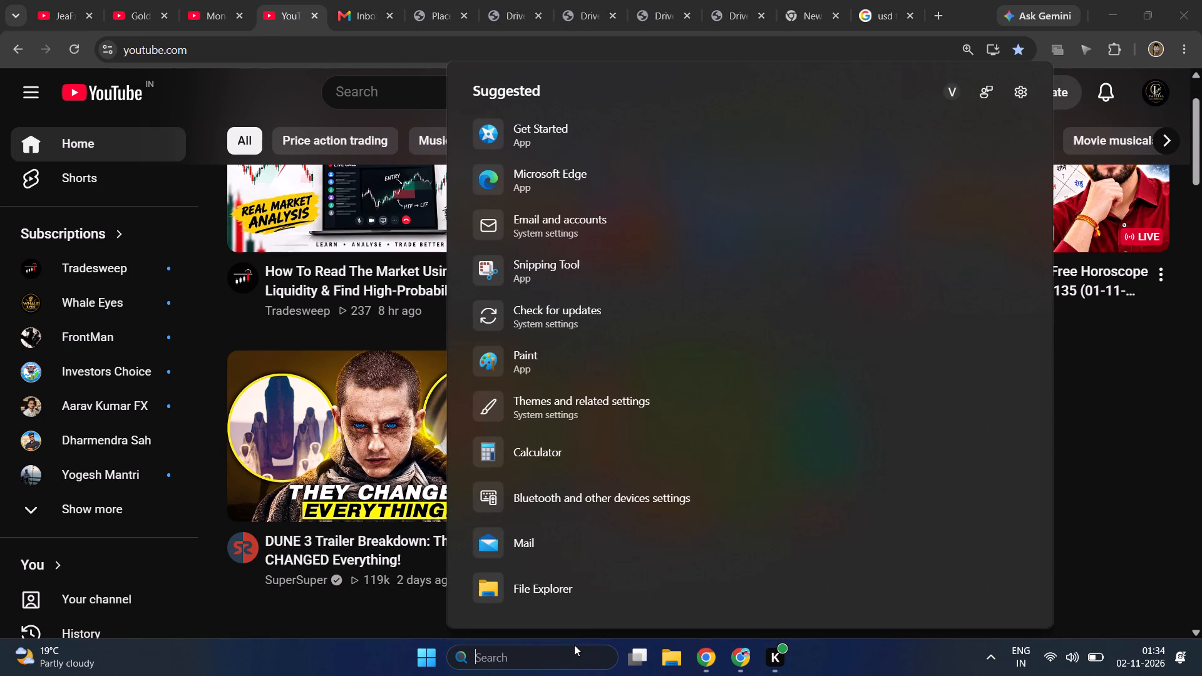
pyautogui.click(574, 645)
pyautogui.click(1166, 461)
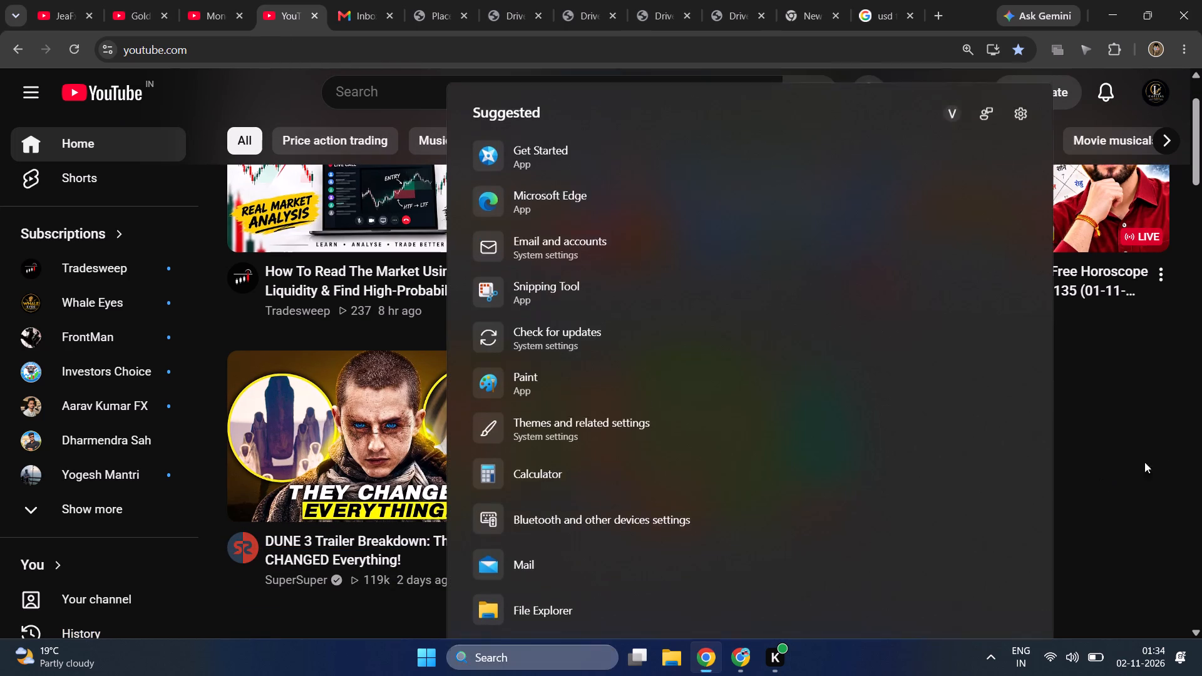
pyautogui.scroll(-4, 942, 472)
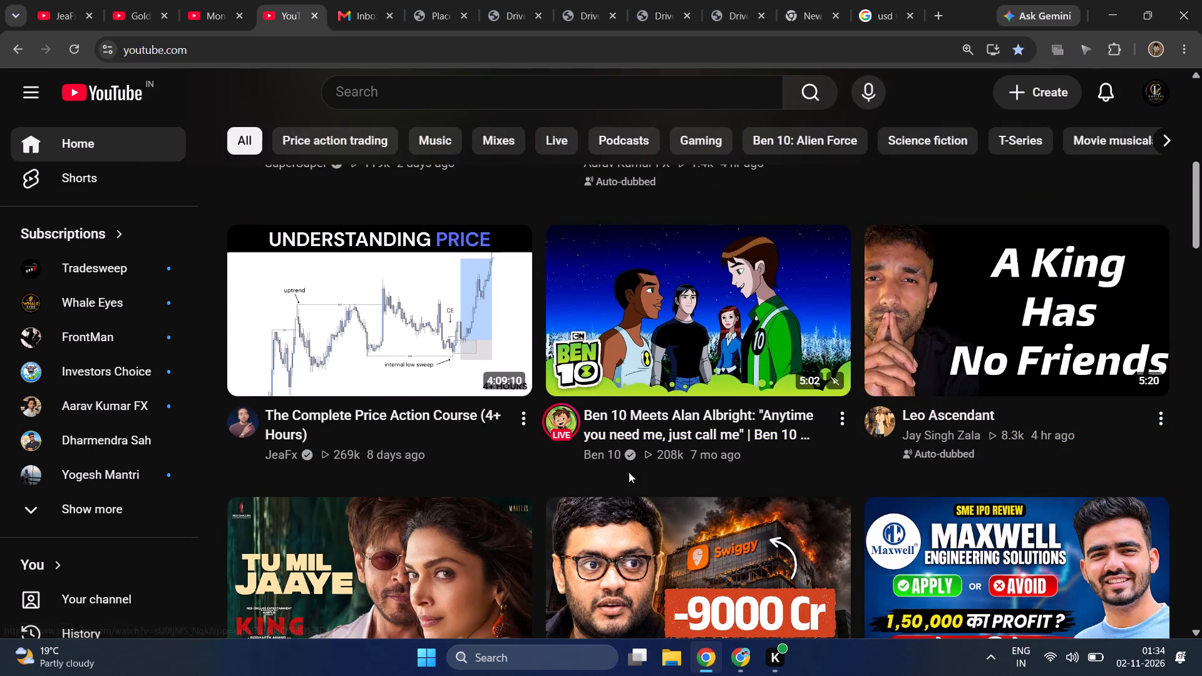
# Open a new blank browser tab.
pyautogui.click(935, 0)
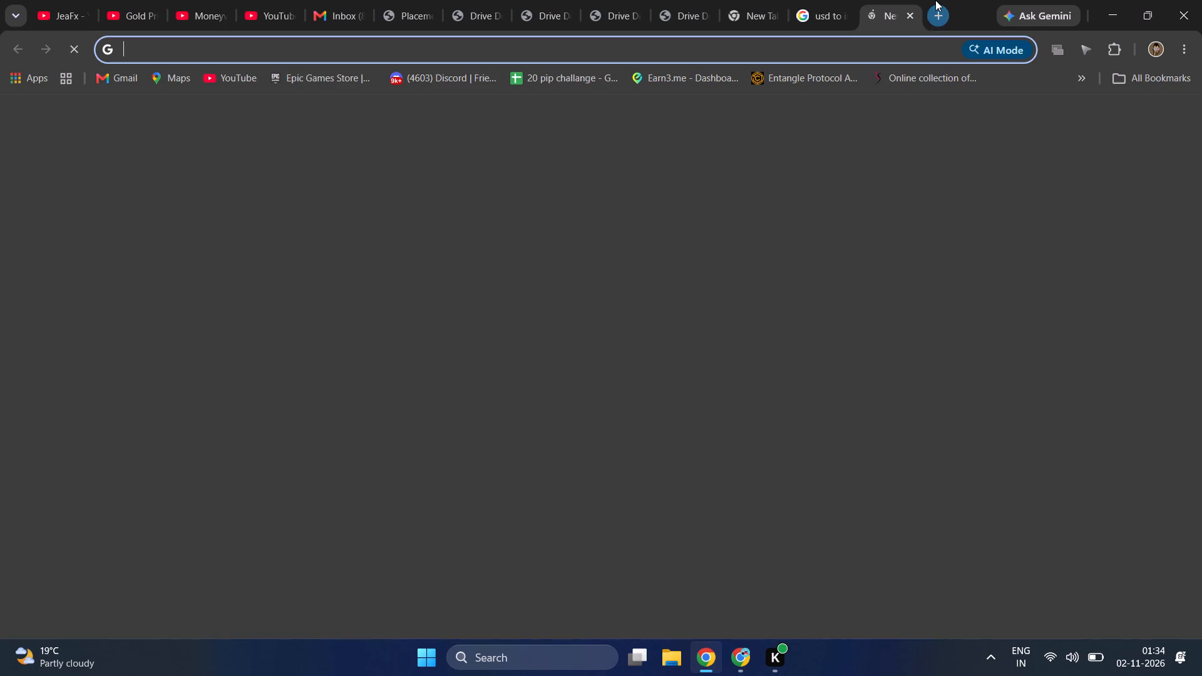
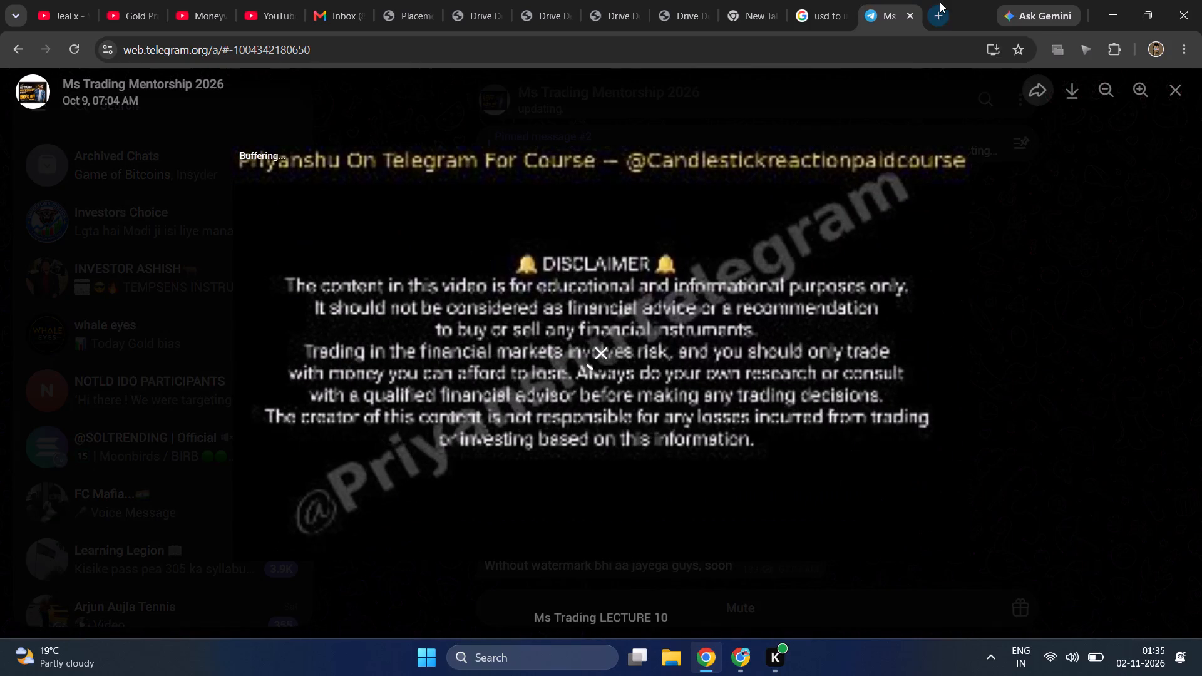
# Search Google in a new tab for "ms trading mentorship 2026 free".
pyautogui.click(940, 2)
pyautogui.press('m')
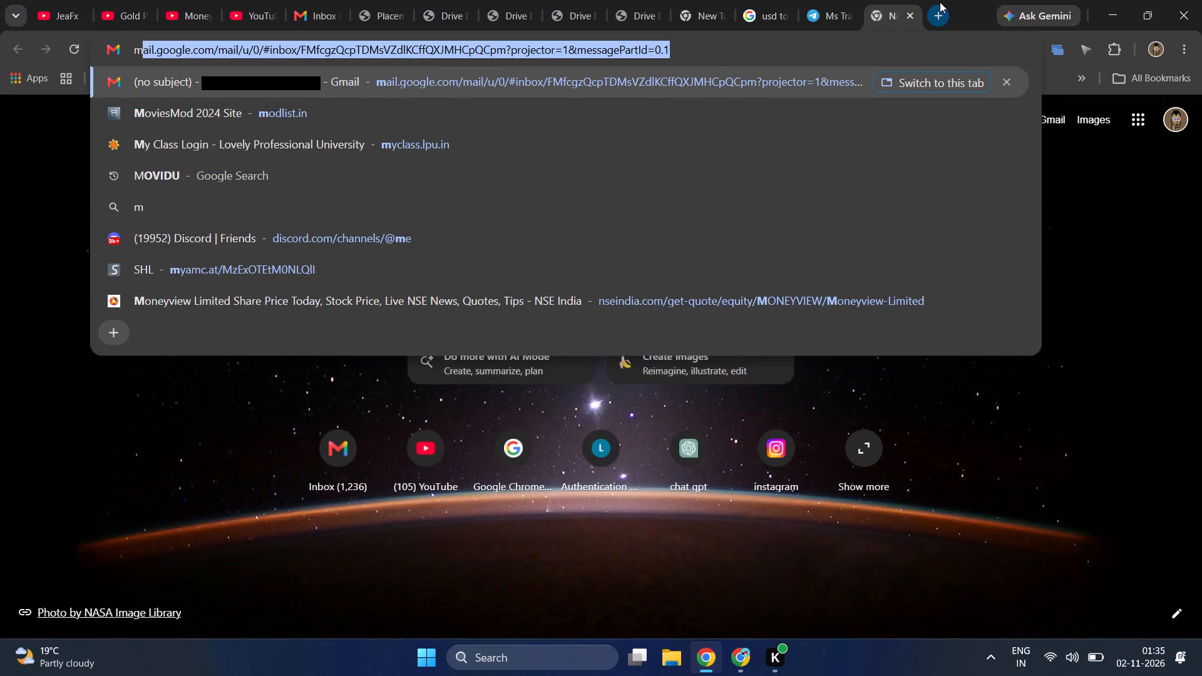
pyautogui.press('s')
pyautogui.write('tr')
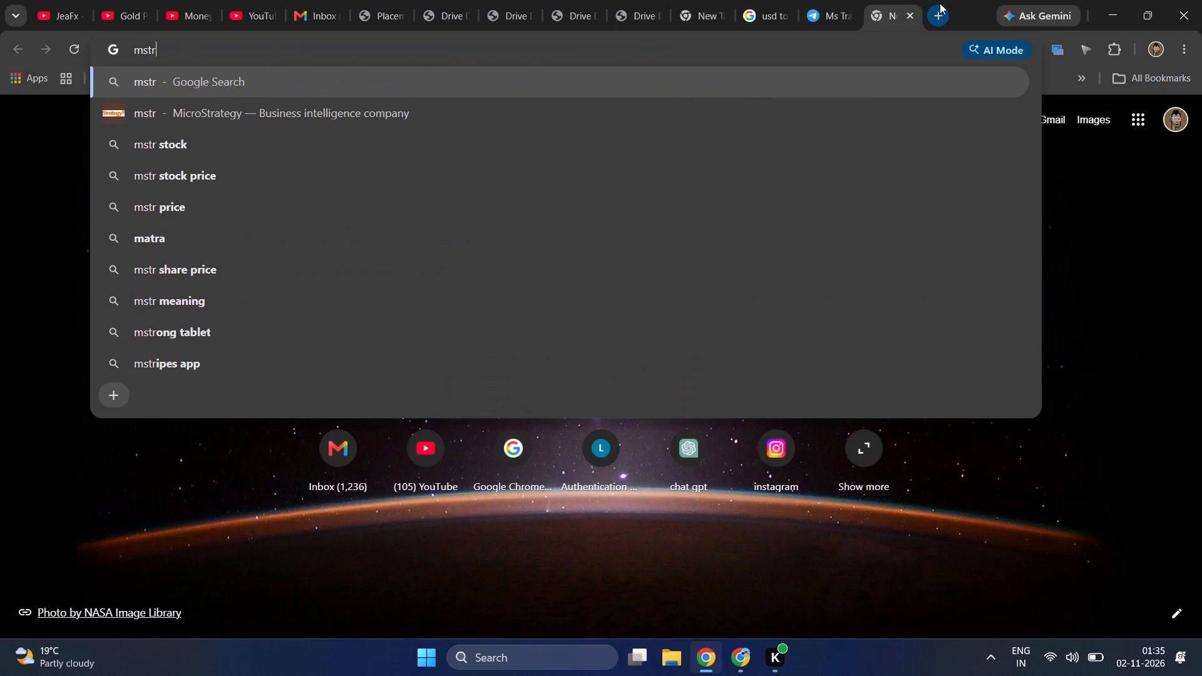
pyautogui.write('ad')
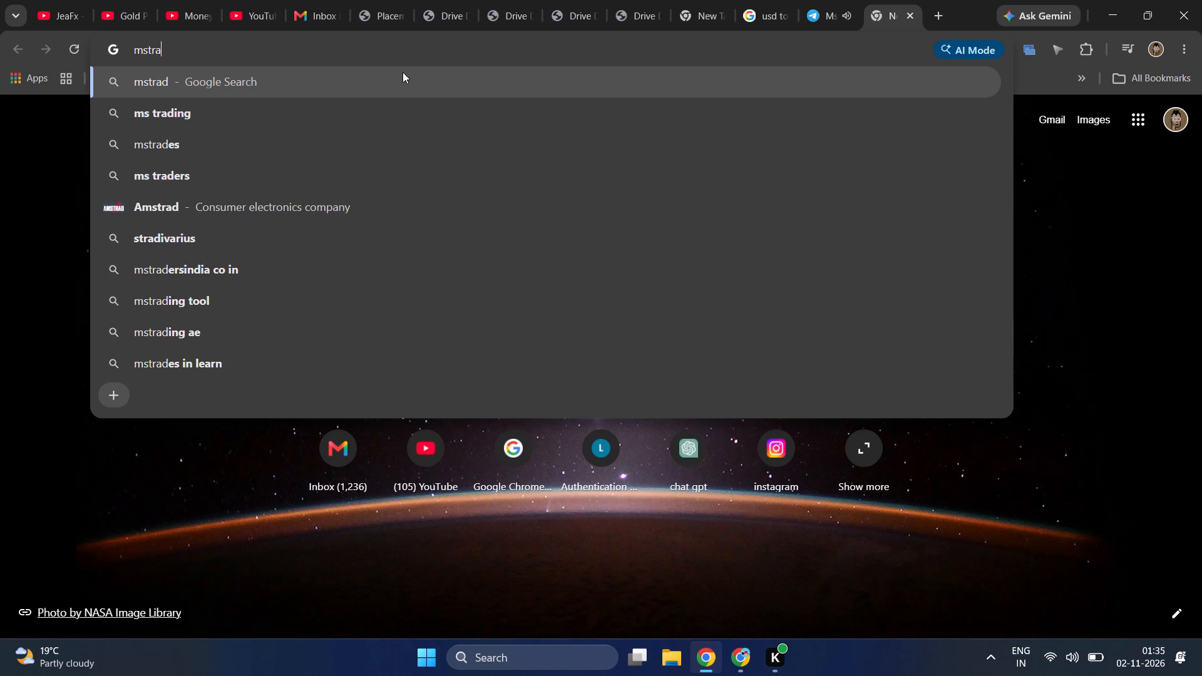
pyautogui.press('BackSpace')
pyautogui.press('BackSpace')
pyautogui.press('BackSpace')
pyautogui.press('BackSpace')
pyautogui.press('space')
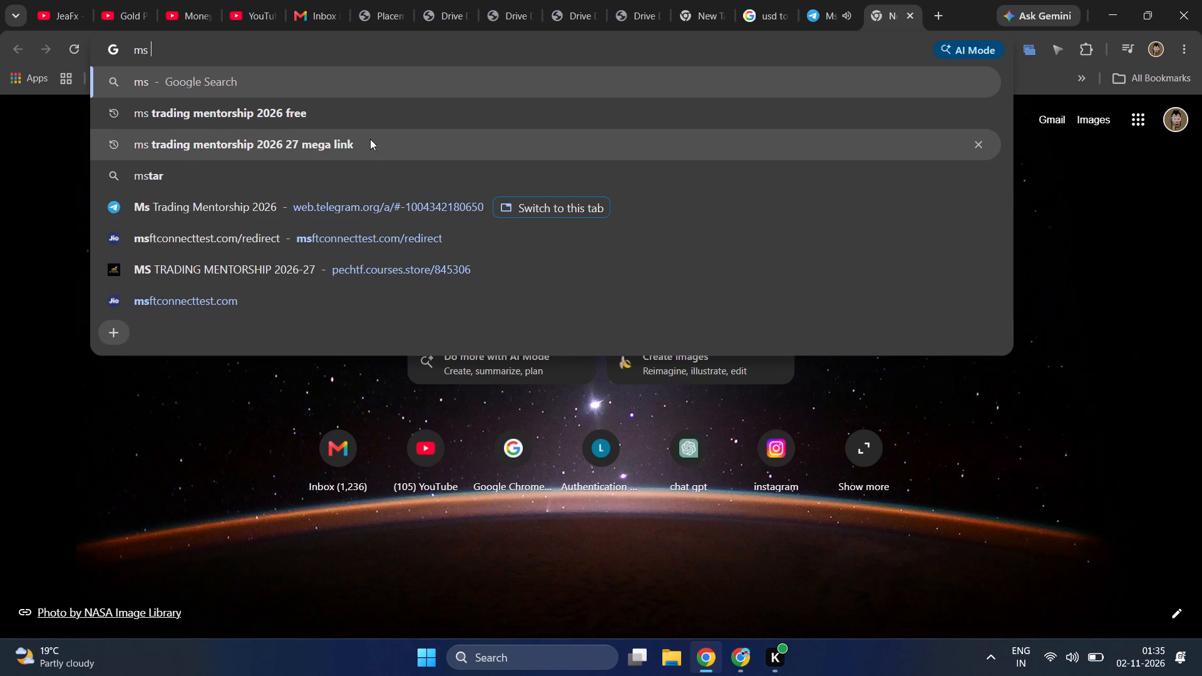
pyautogui.click(362, 128)
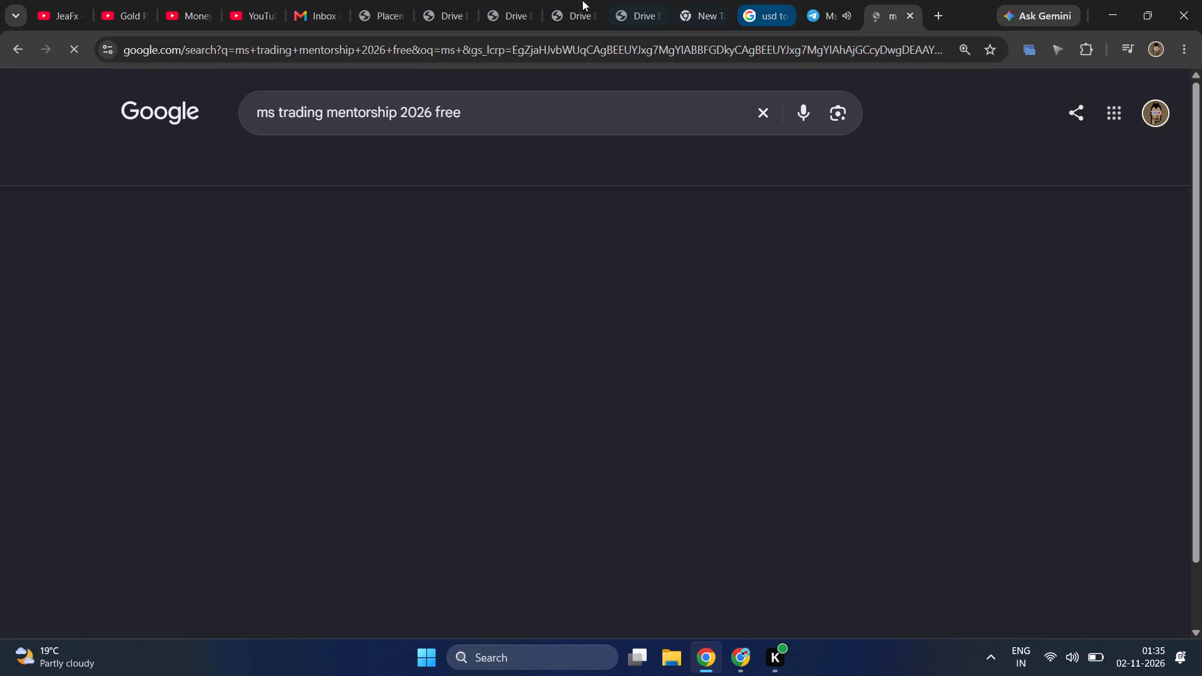
# Close the unused browser tabs: the Placement tab, the four Drive tabs and the blank New Tab.
pyautogui.middleClick(381, 0)
pyautogui.middleClick(381, 0)
pyautogui.middleClick(381, 0)
pyautogui.scroll(6, 381, 0)
pyautogui.middleClick(381, 0)
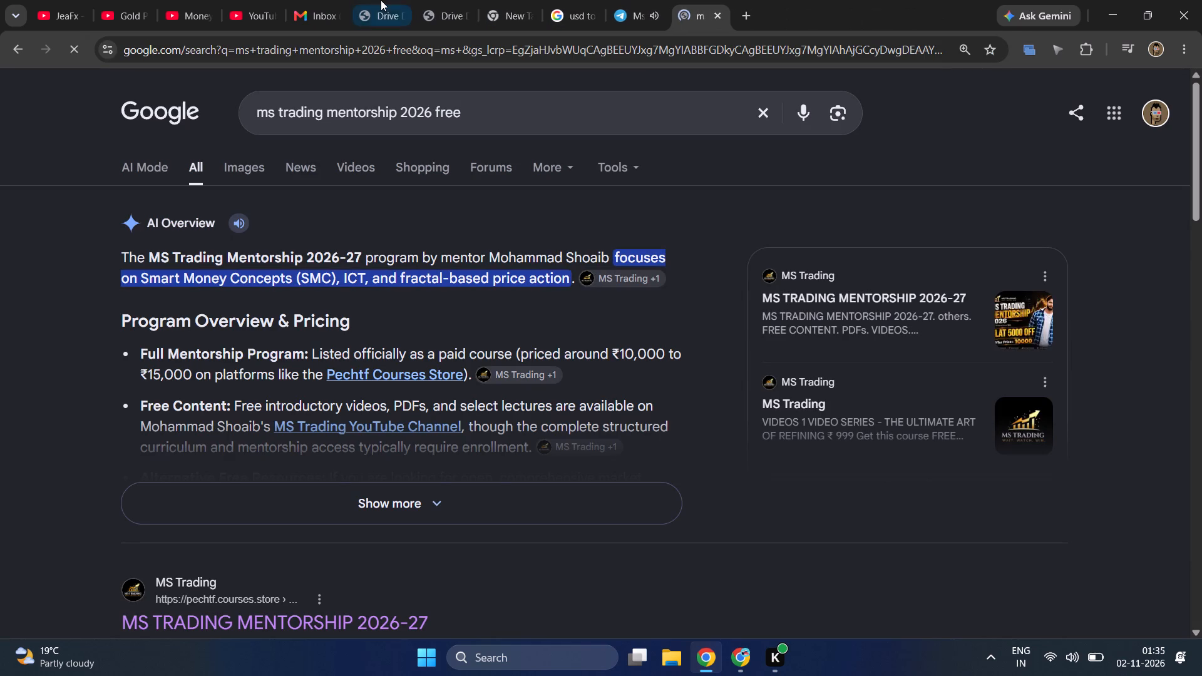
pyautogui.scroll(11, 381, 0)
pyautogui.middleClick(381, 0)
pyautogui.middleClick(381, 0)
# Open the MS TRADING MENTORSHIP 2026-27 result from pechtf.courses.store and look over the course overview.
pyautogui.click(457, 0)
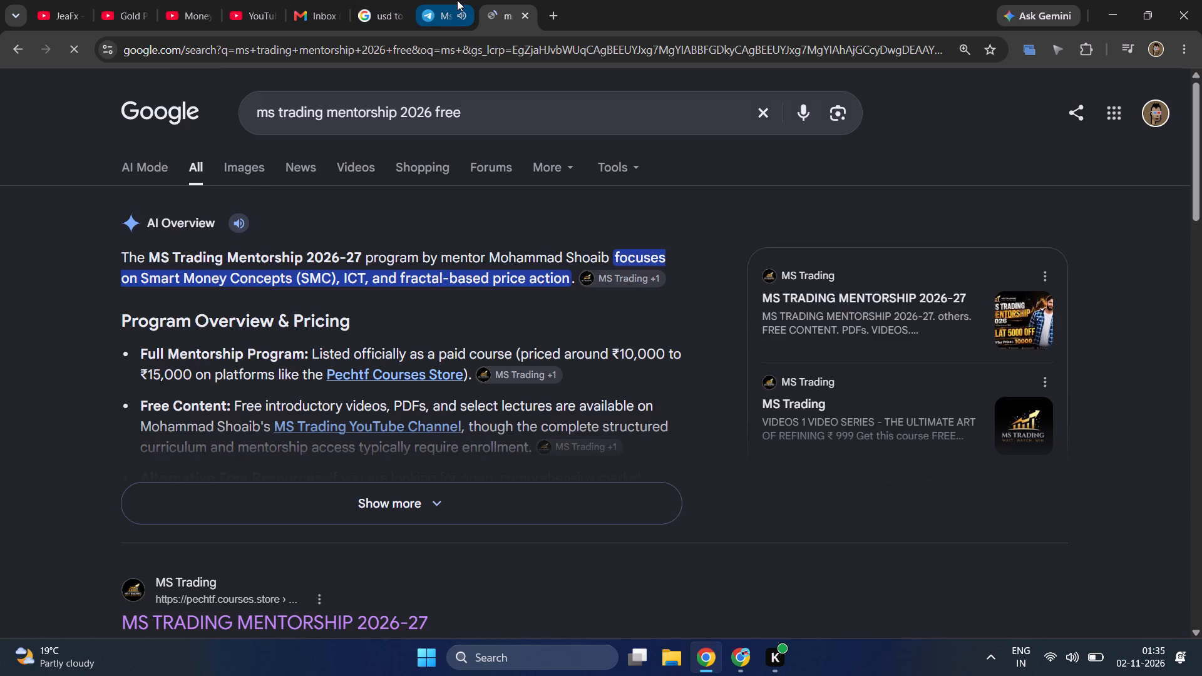
pyautogui.click(491, 0)
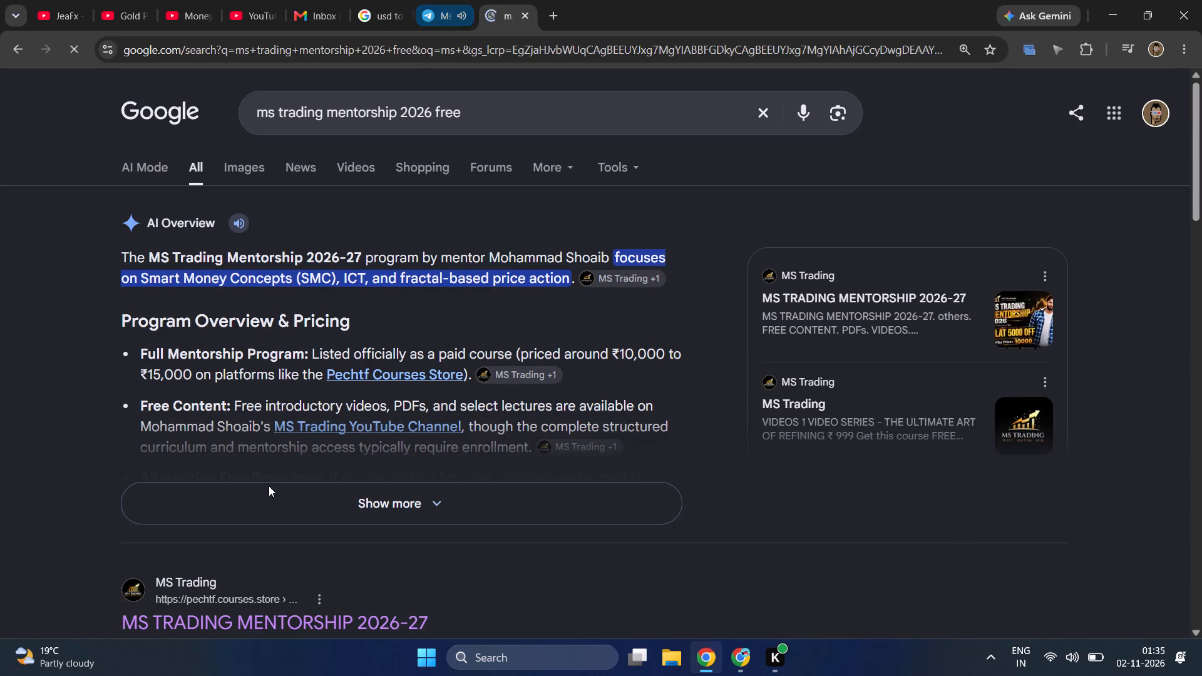
pyautogui.scroll(-1, 267, 486)
pyautogui.click(267, 496)
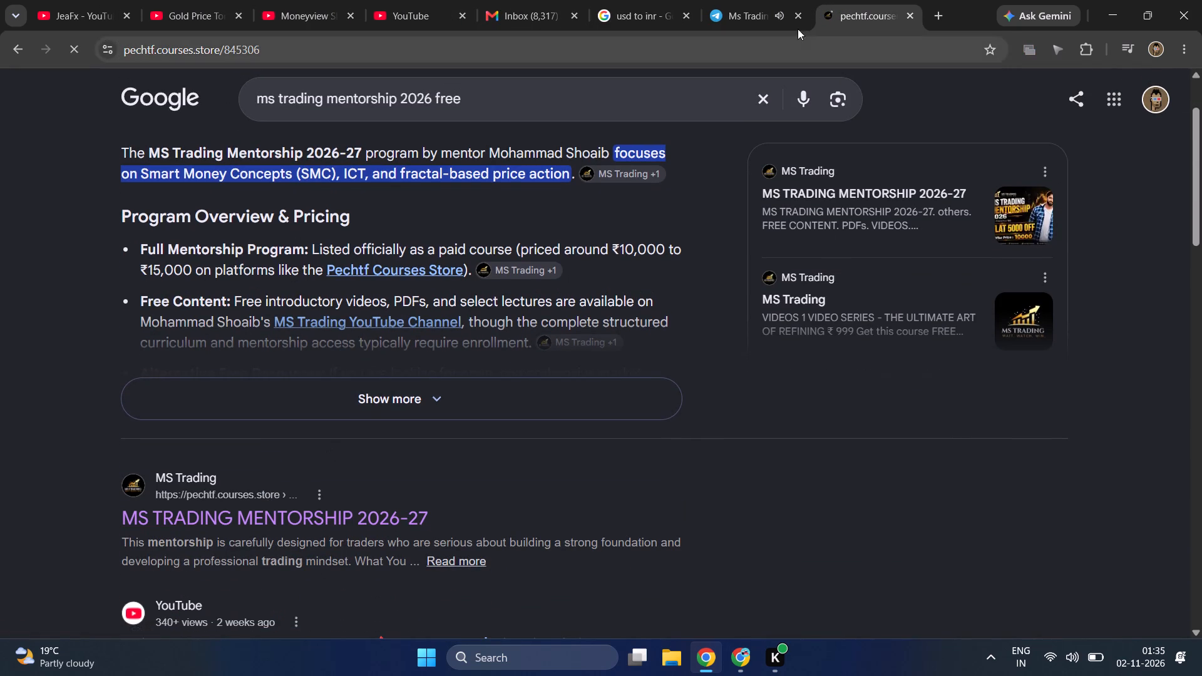
pyautogui.click(744, 0)
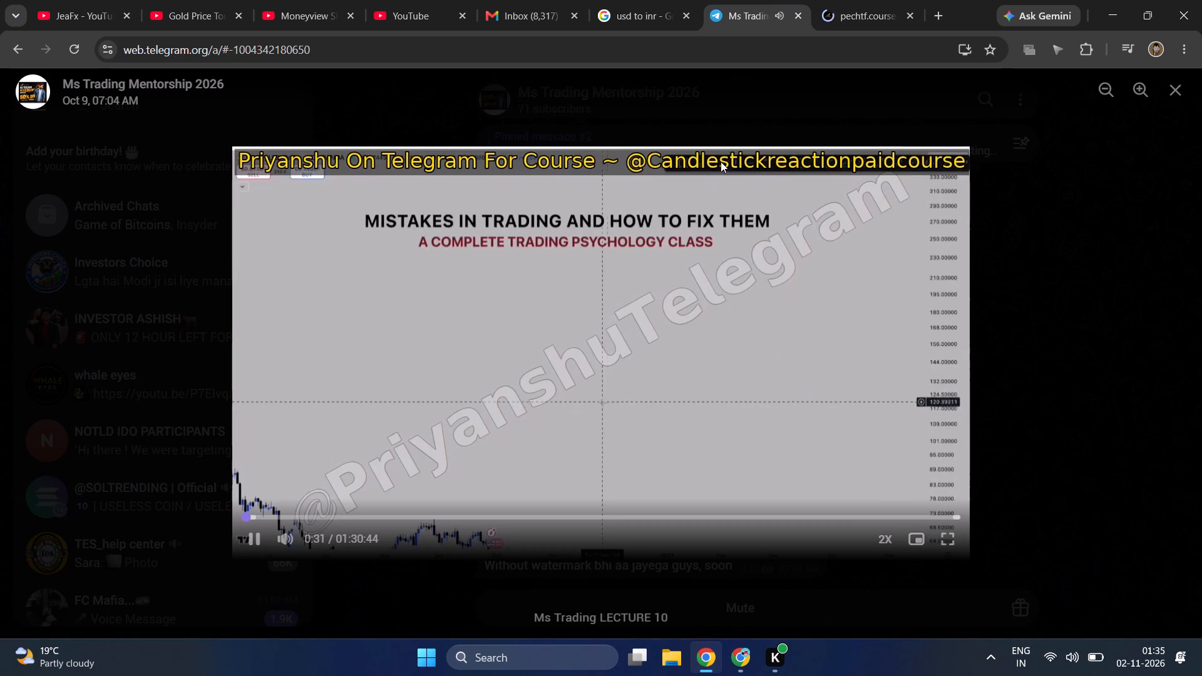
pyautogui.click(861, 11)
pyautogui.scroll(-3, 503, 289)
pyautogui.scroll(1, 503, 290)
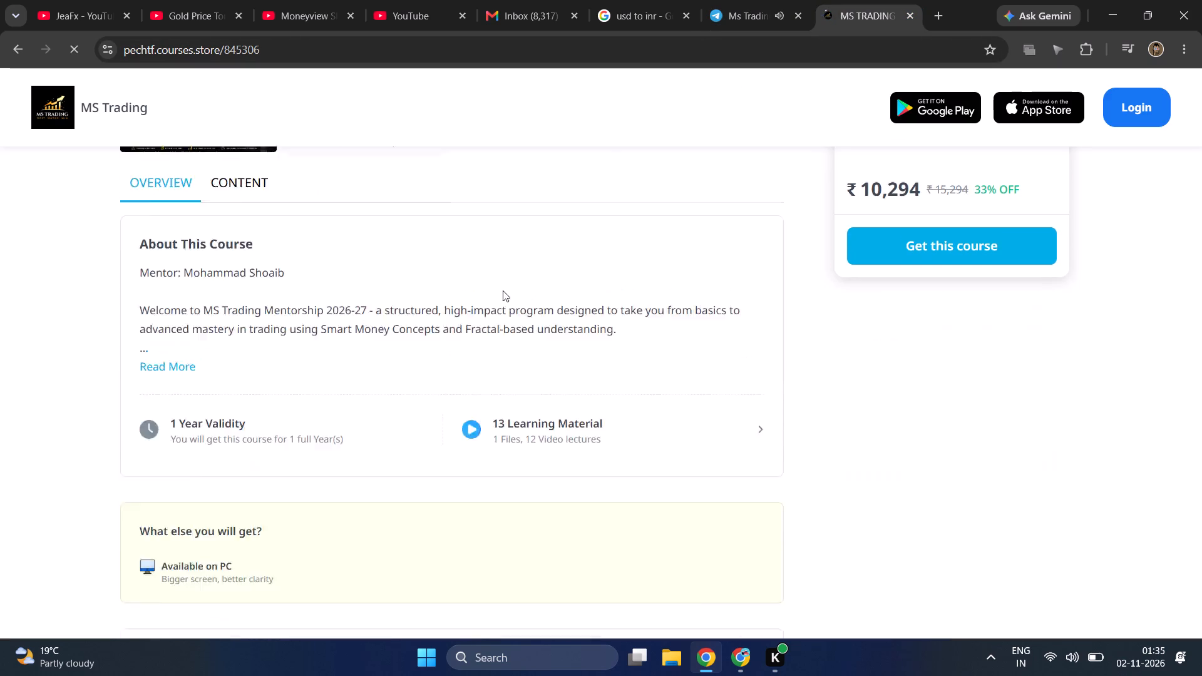
pyautogui.scroll(2, 503, 290)
pyautogui.scroll(-5, 503, 290)
pyautogui.scroll(4, 503, 290)
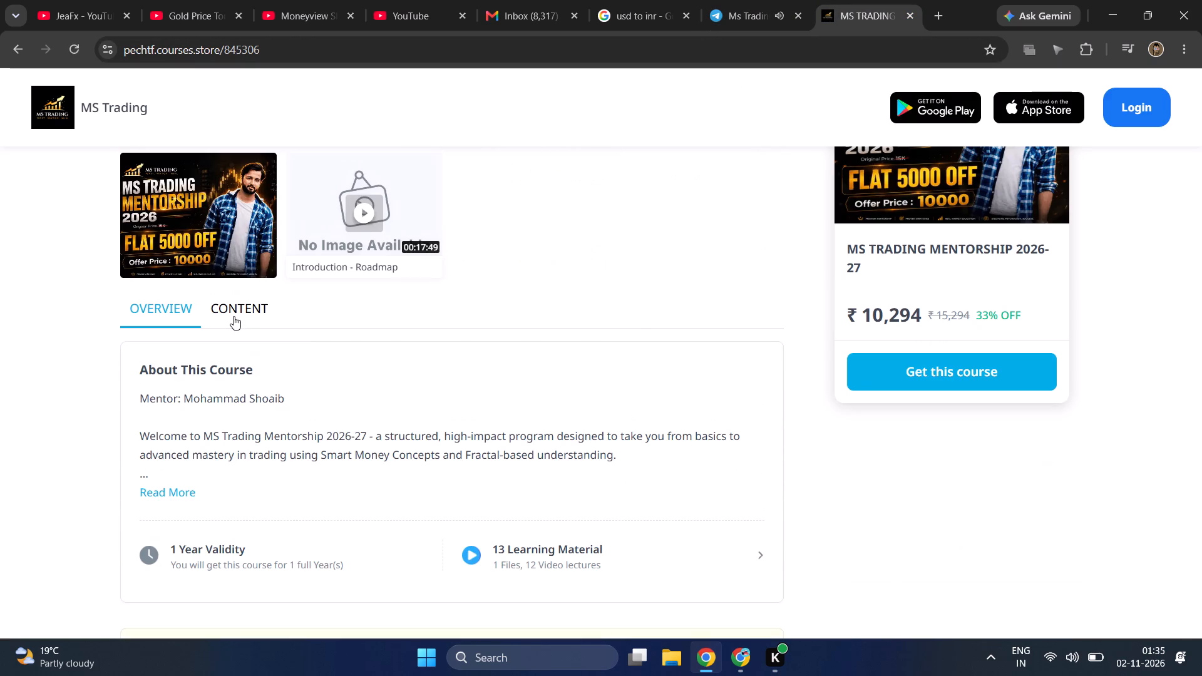
# Review the course's content list down to the HOW TO DEAL WITH HURDLES lecture, dismissing any purchase prompt.
pyautogui.click(234, 316)
pyautogui.scroll(-7, 257, 327)
pyautogui.scroll(4, 312, 289)
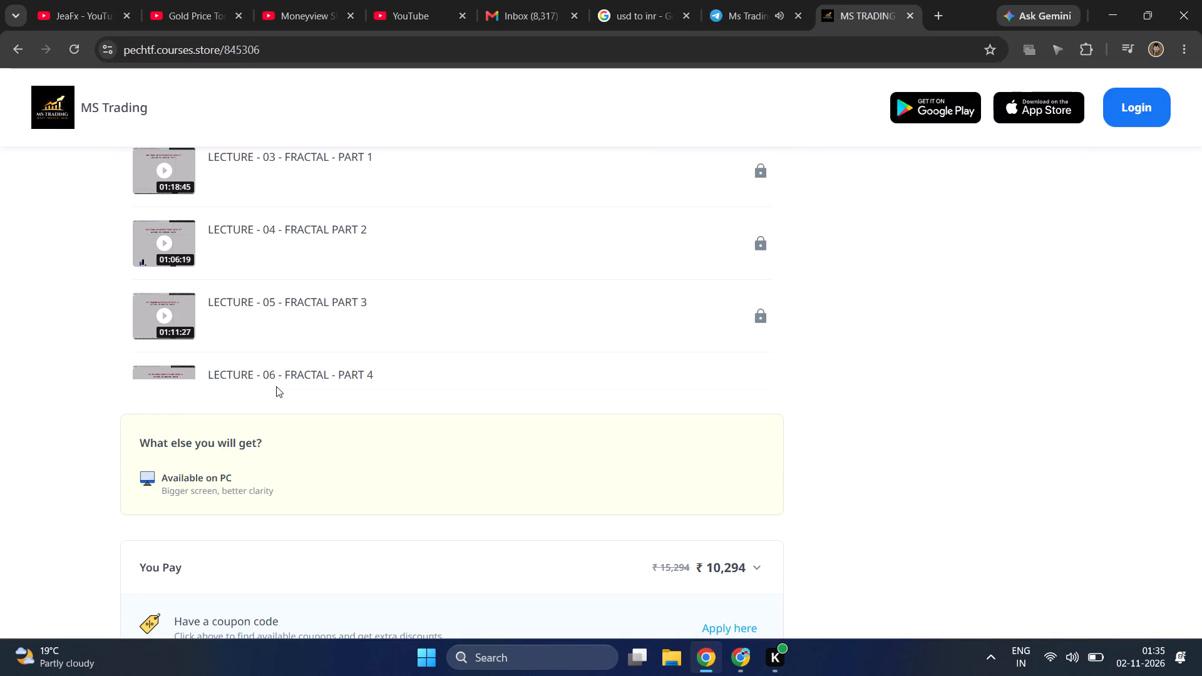
pyautogui.scroll(-7, 399, 262)
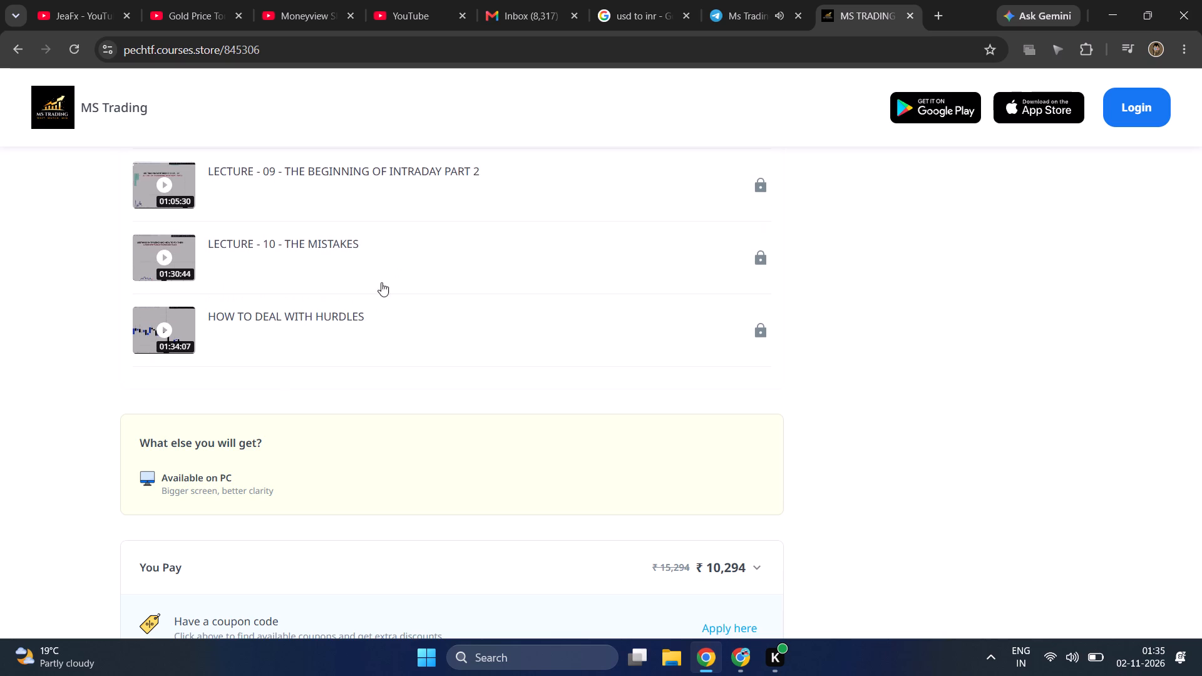
pyautogui.moveTo(389, 310); pyautogui.dragTo(260, 309)
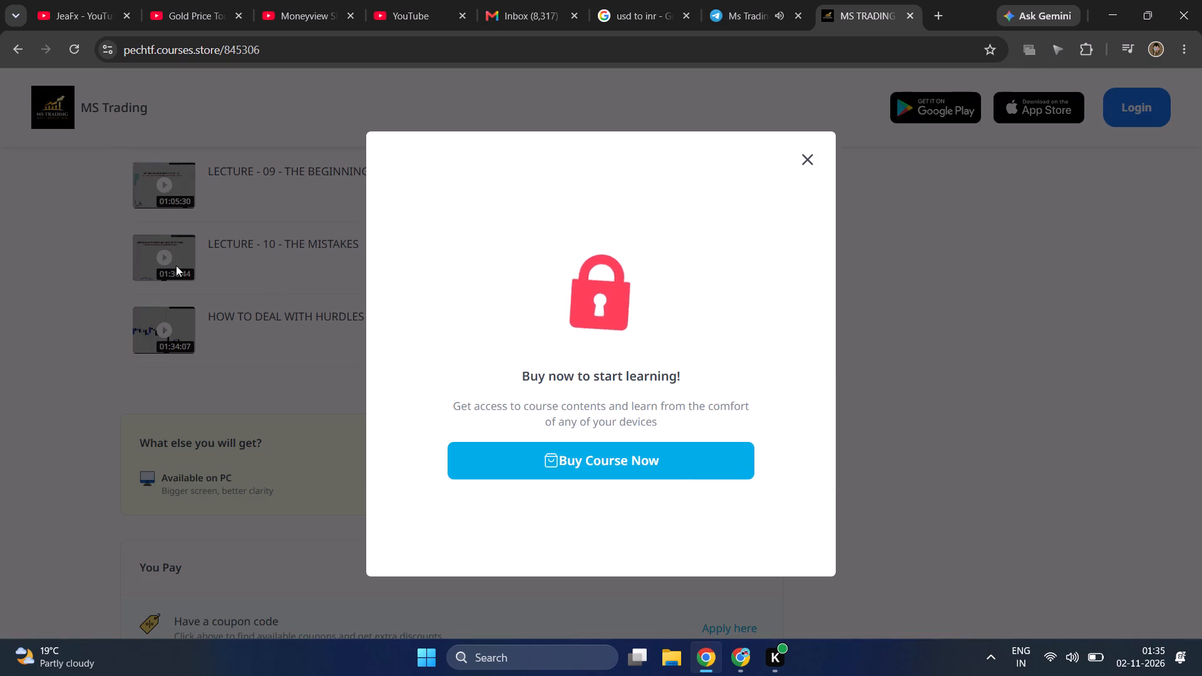
pyautogui.click(41, 267)
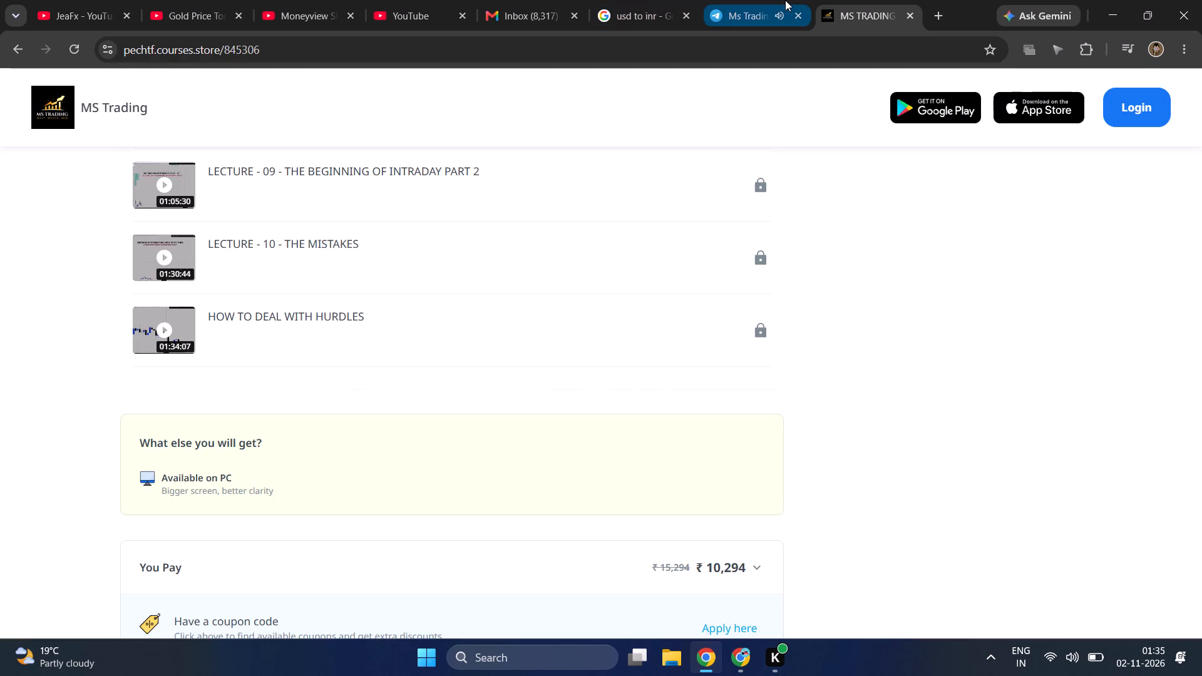
# Return to the Ms Trading LECTURE 10 video on Telegram.
pyautogui.click(785, 0)
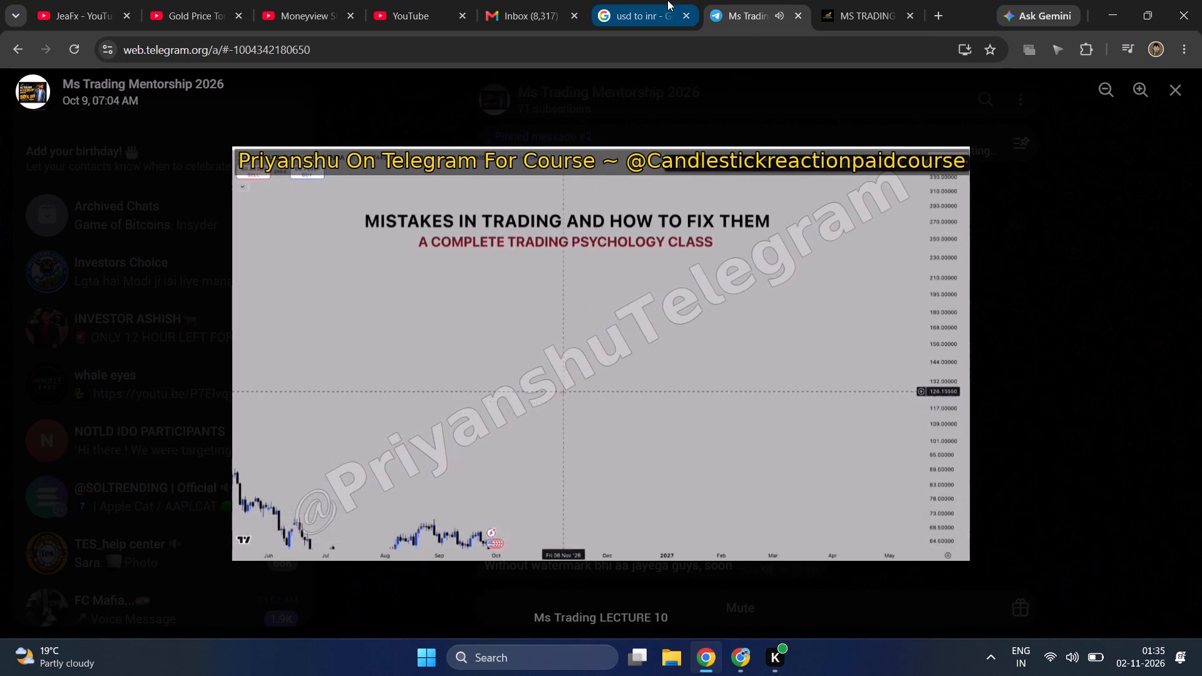
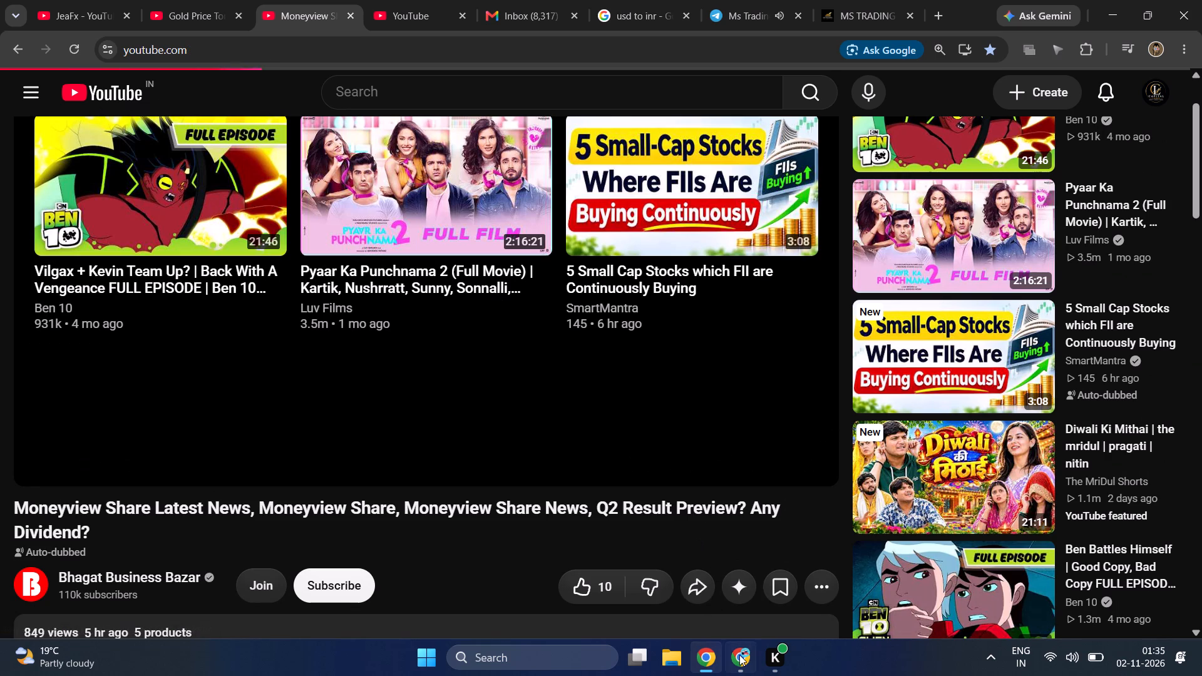
# Switch back to the XAUUSD monthly chart and start a horizontal trend line from the October 2026 candle's low at 3,870.320.
pyautogui.click(739, 655)
pyautogui.moveTo(794, 406); pyautogui.dragTo(895, 276)
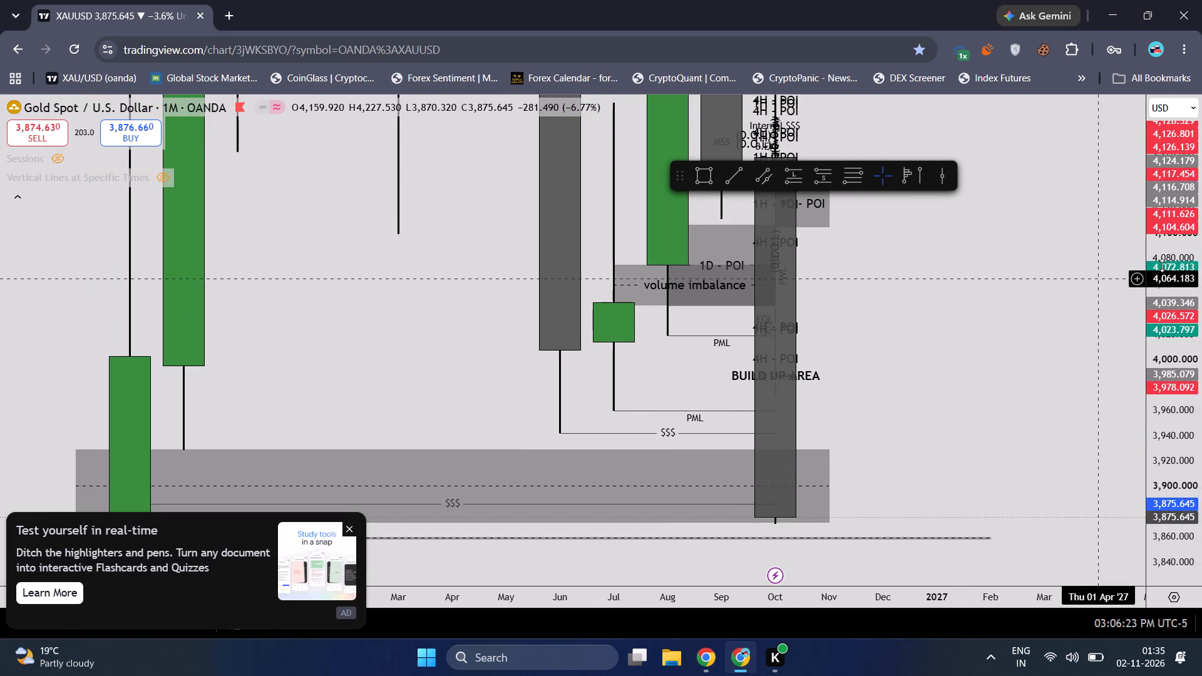
pyautogui.moveTo(1201, 245); pyautogui.dragTo(1190, 570)
pyautogui.moveTo(930, 498); pyautogui.dragTo(995, 450)
pyautogui.scroll(4, 1200, 409)
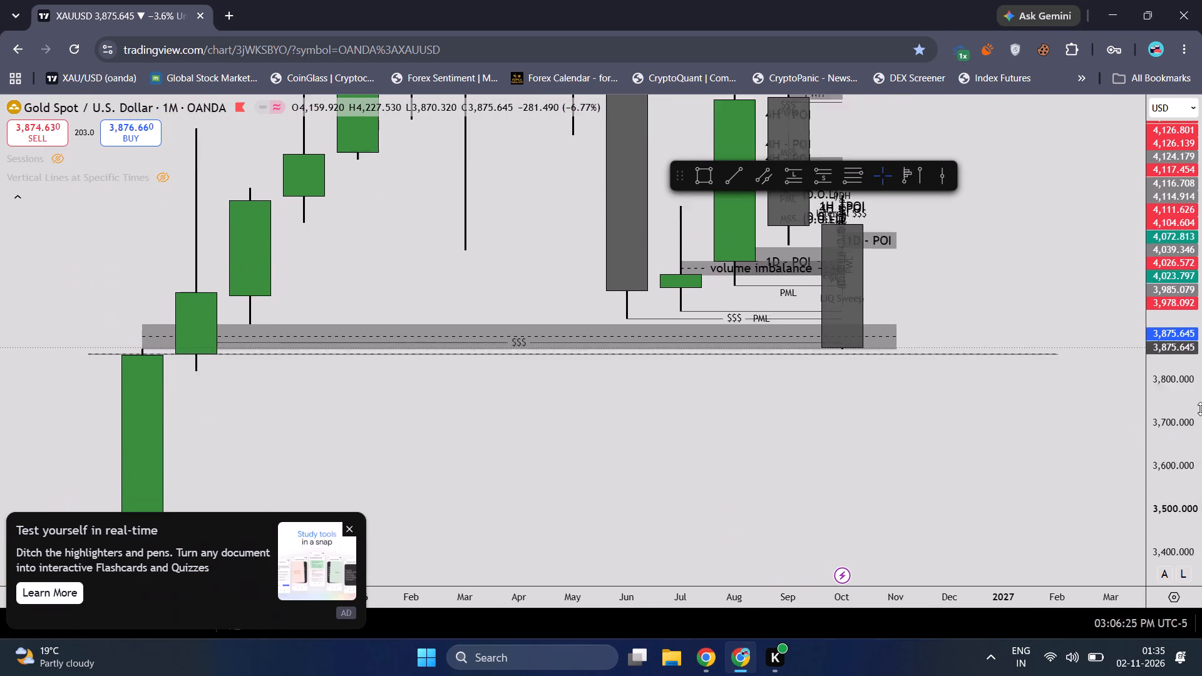
pyautogui.scroll(11, 1200, 409)
pyautogui.scroll(-1, 1200, 409)
pyautogui.scroll(18, 1200, 409)
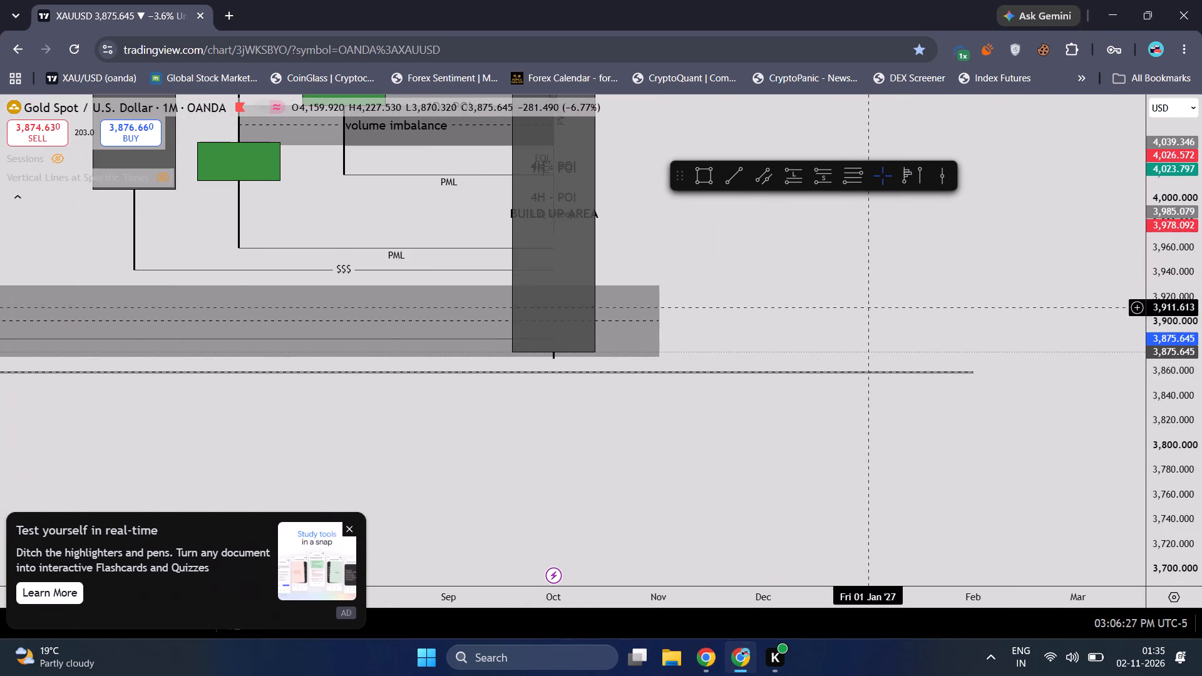
pyautogui.click(731, 183)
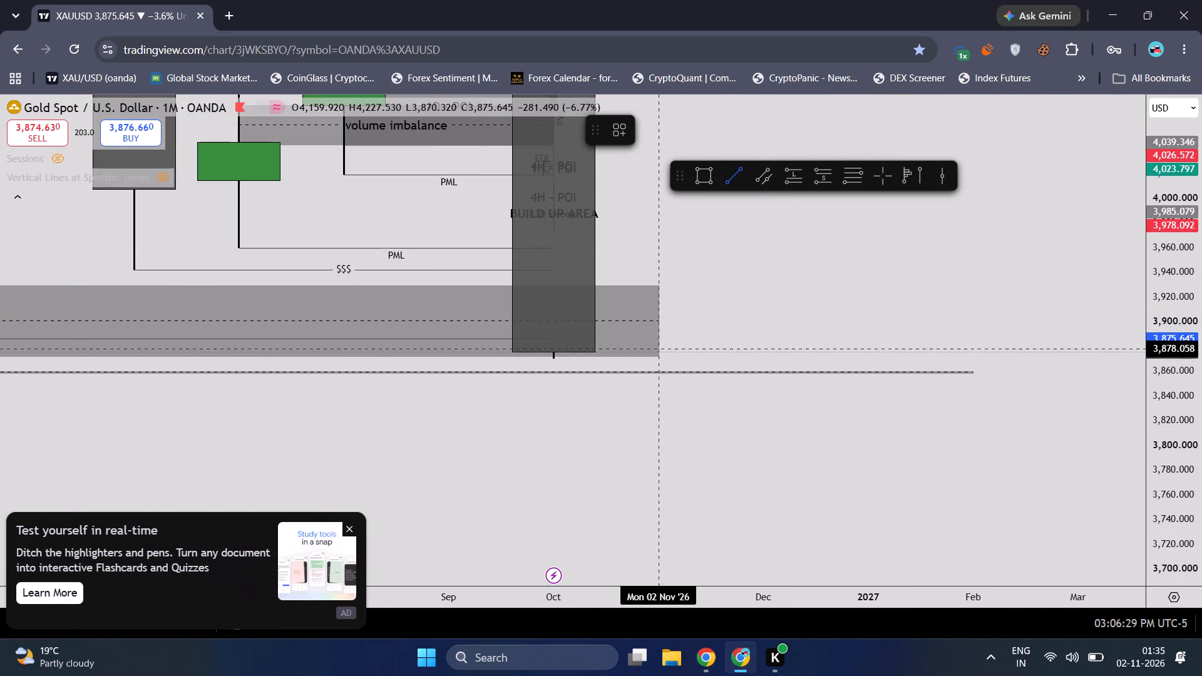
pyautogui.keyDown('ctrl'); pyautogui.click(553, 365); pyautogui.keyUp('ctrl')
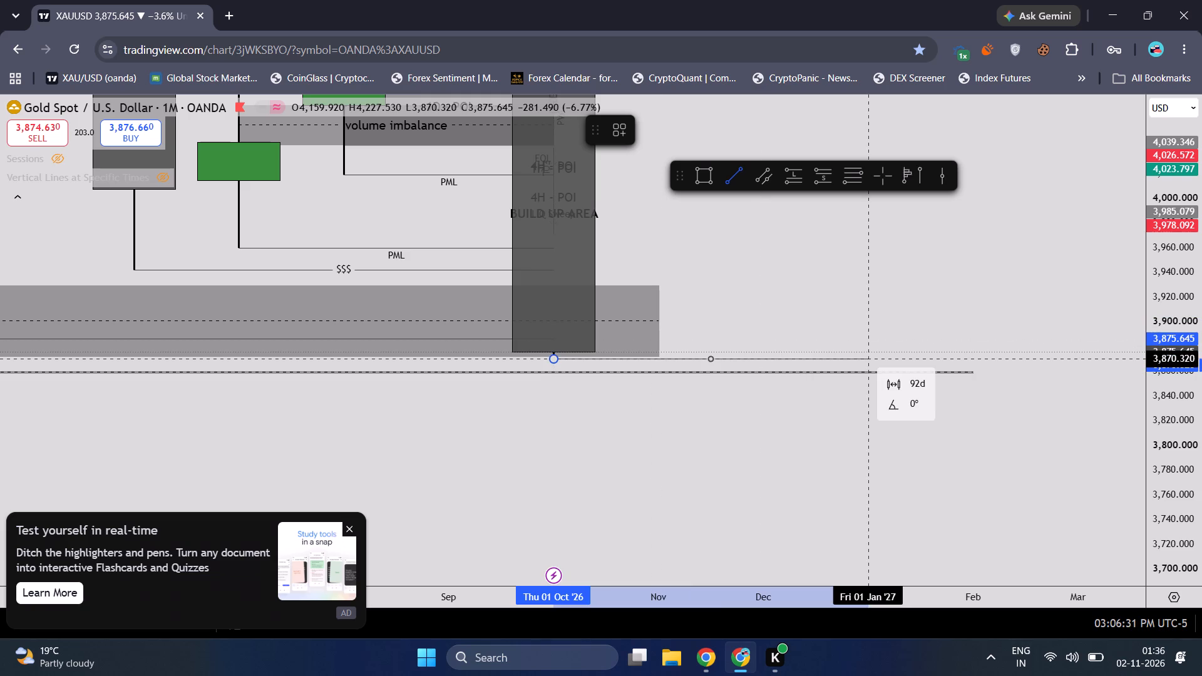
# Draw a trend line from the October 2026 low at 3,870.320 to November 2026 and apply the PML template.
pyautogui.keyDown('shift'); pyautogui.click(876, 340); pyautogui.keyUp('shift')
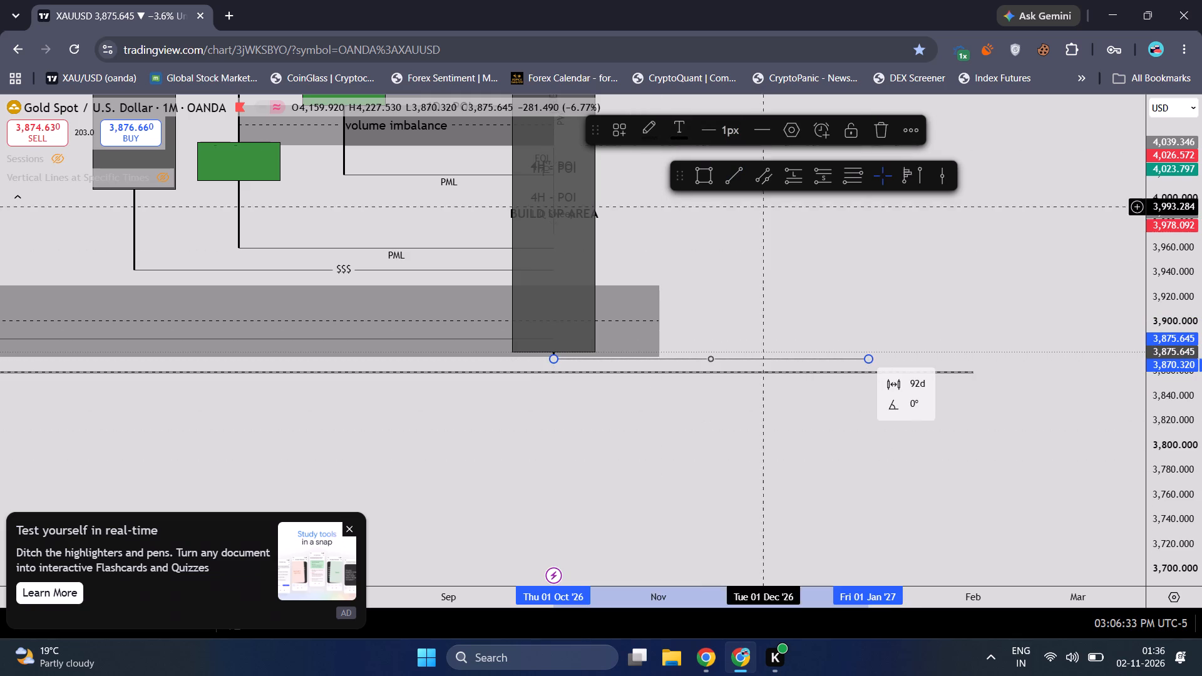
pyautogui.moveTo(871, 358); pyautogui.dragTo(702, 354)
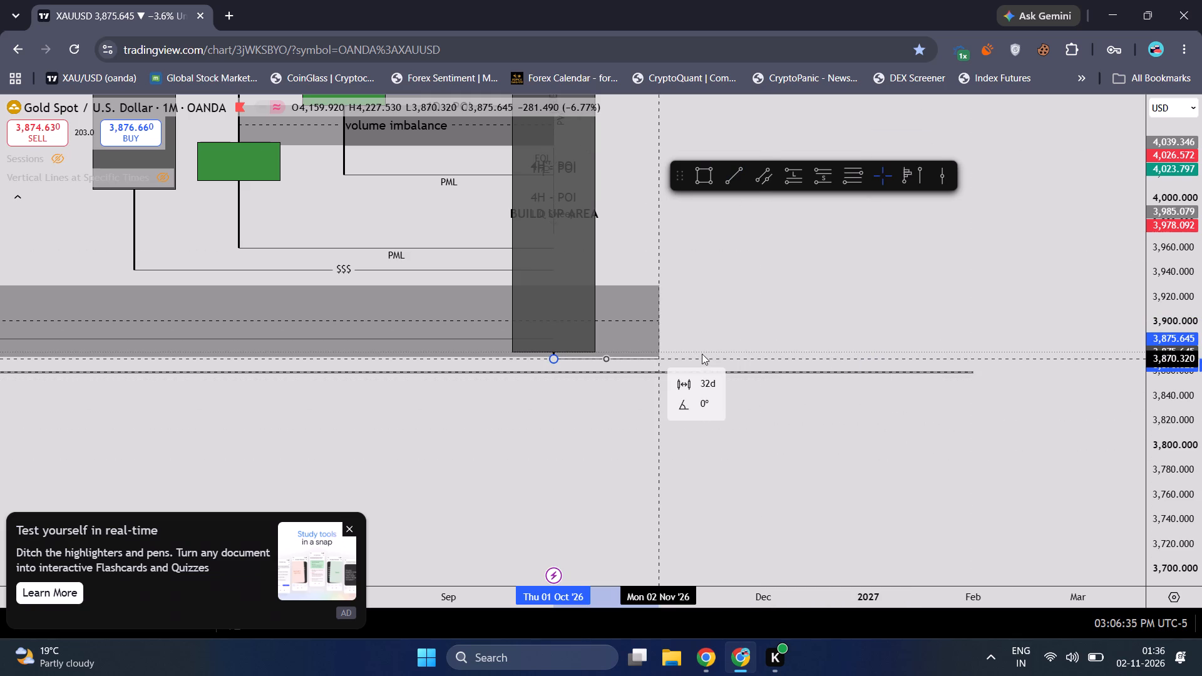
pyautogui.moveTo(702, 354); pyautogui.dragTo(691, 354)
pyautogui.moveTo(682, 279); pyautogui.dragTo(691, 299)
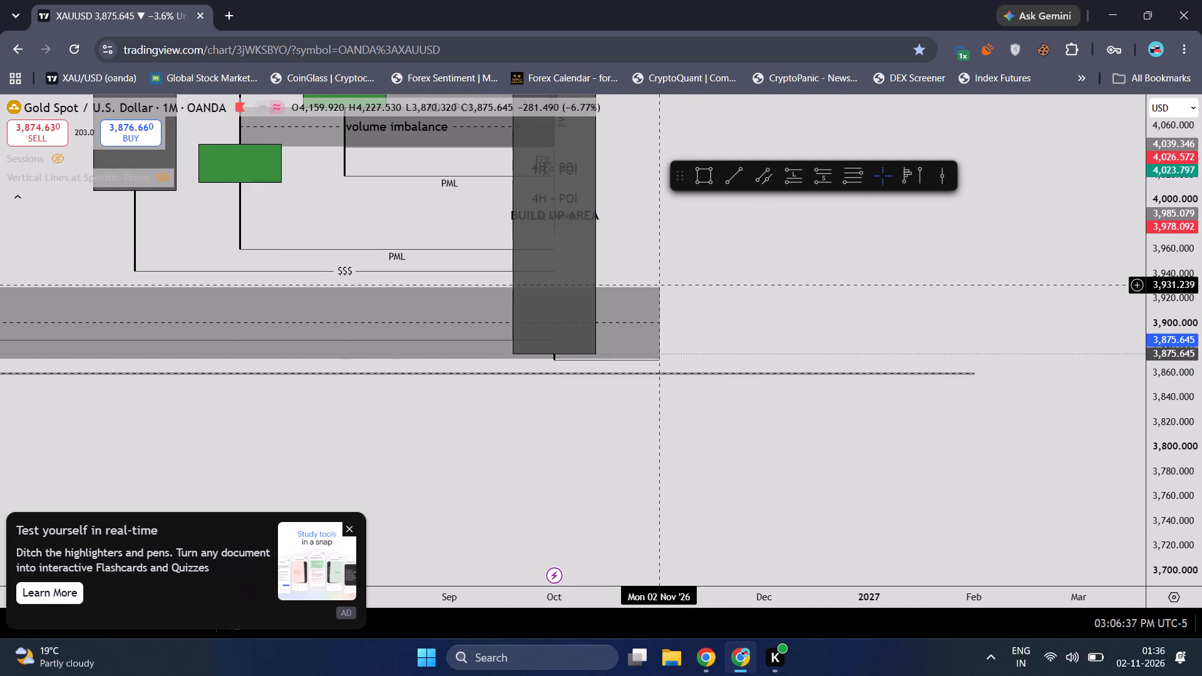
pyautogui.moveTo(691, 299); pyautogui.dragTo(722, 328)
pyautogui.click(680, 403)
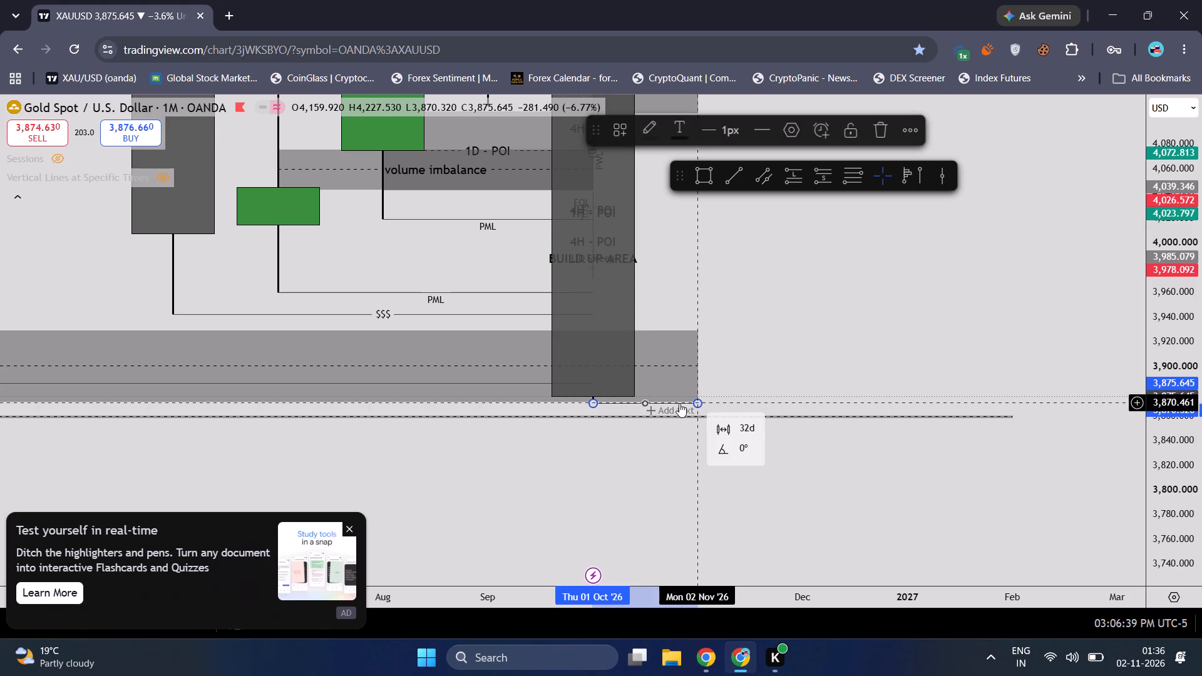
pyautogui.click(617, 131)
pyautogui.scroll(-3, 662, 387)
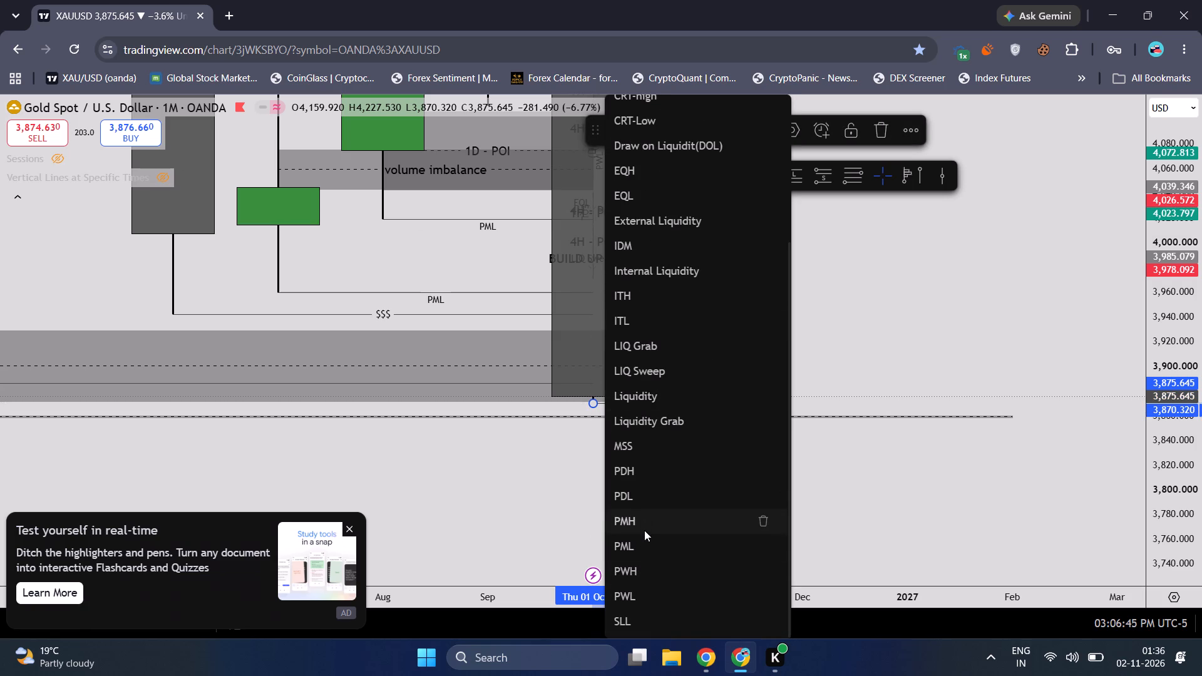
pyautogui.click(644, 554)
# Draw a horizontal trend line from the October 2026 high at 4,227.530 to November 2026 and apply the PMH template.
pyautogui.moveTo(721, 309); pyautogui.dragTo(769, 480)
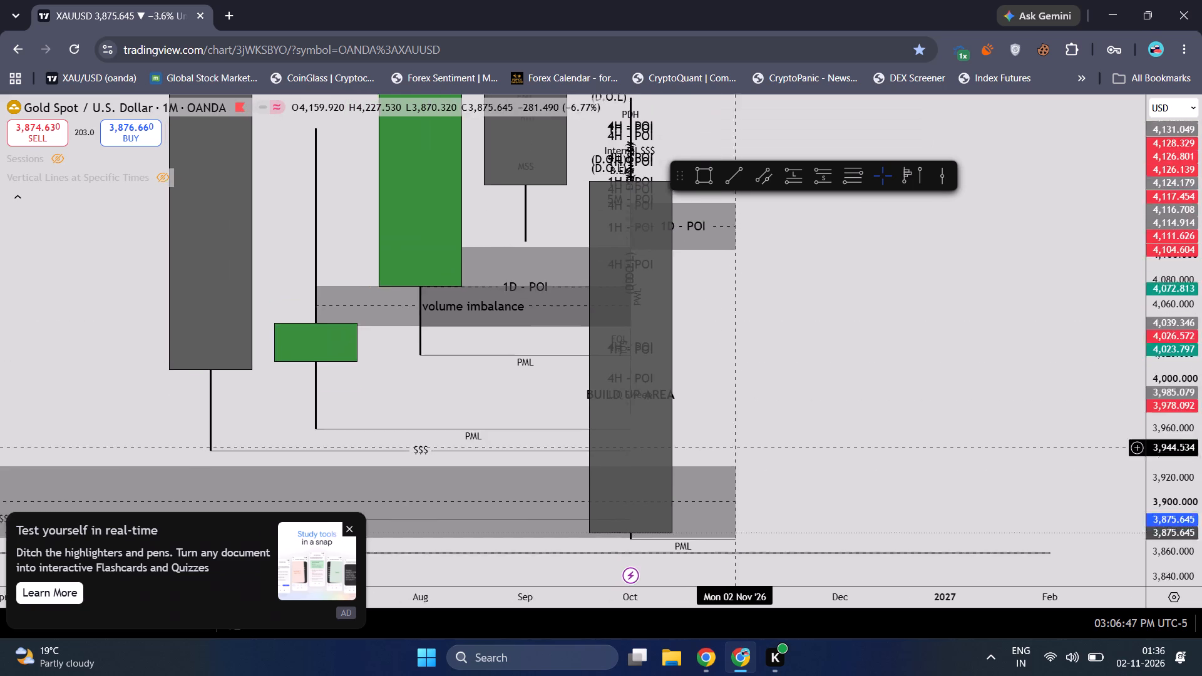
pyautogui.moveTo(769, 480); pyautogui.dragTo(777, 540)
pyautogui.click(725, 177)
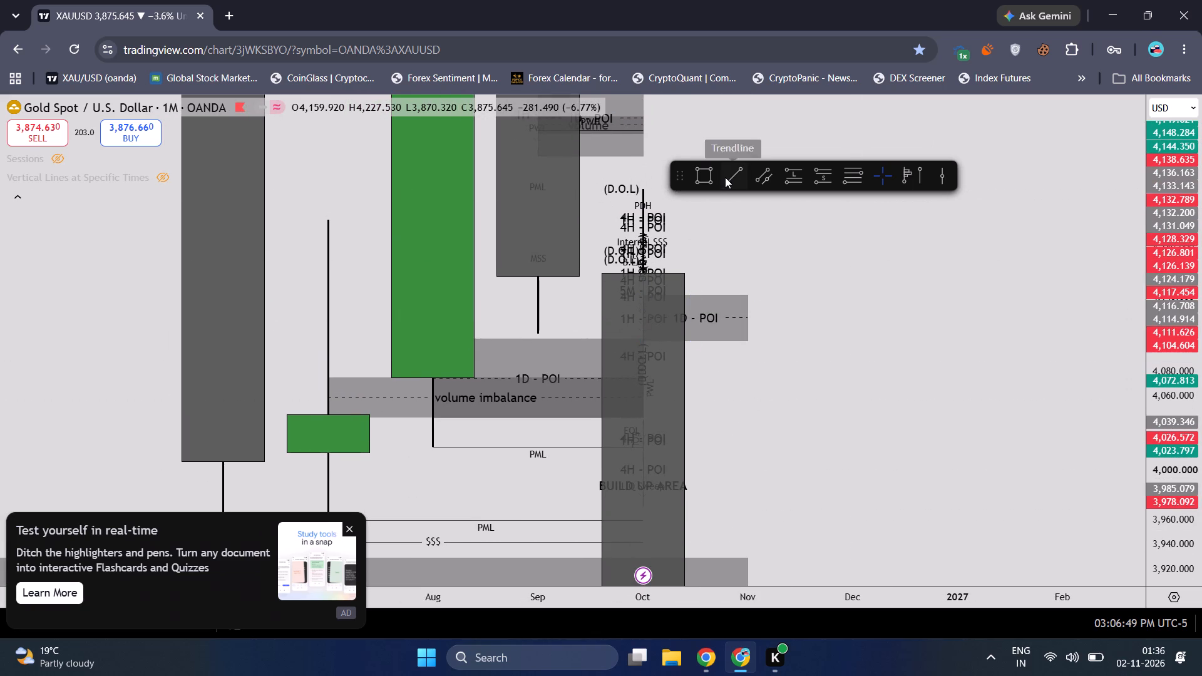
pyautogui.keyDown('ctrl'); pyautogui.click(644, 195); pyautogui.keyUp('ctrl')
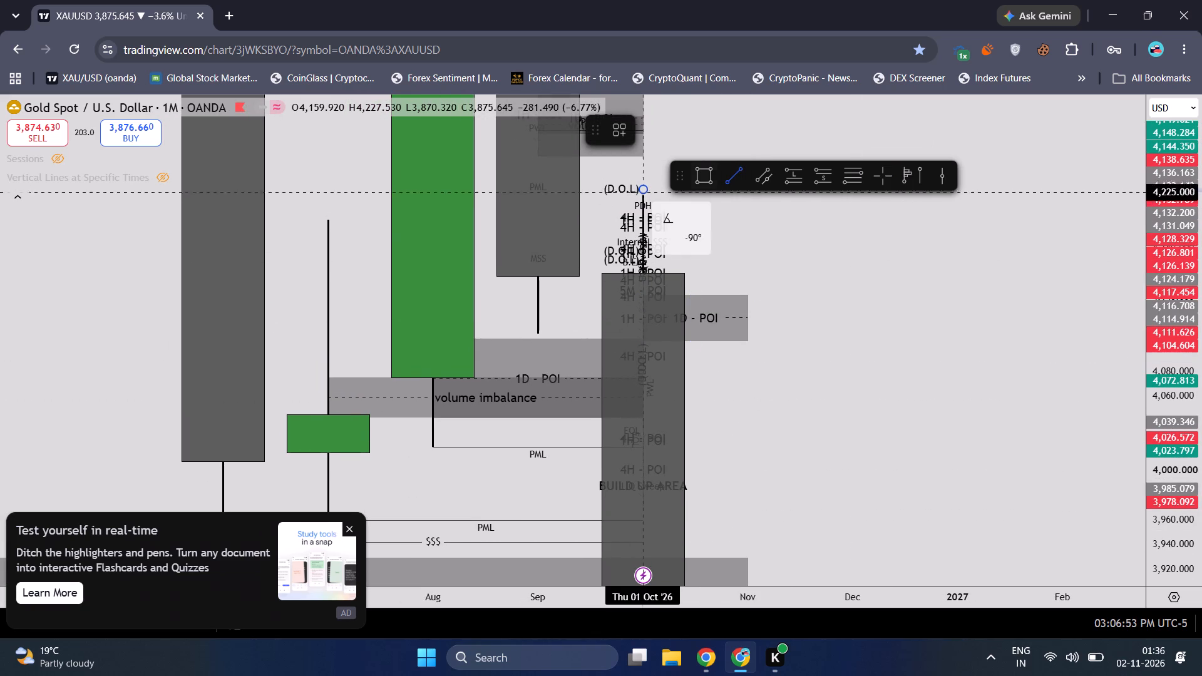
pyautogui.keyDown('shift'); pyautogui.click(707, 209); pyautogui.keyUp('shift')
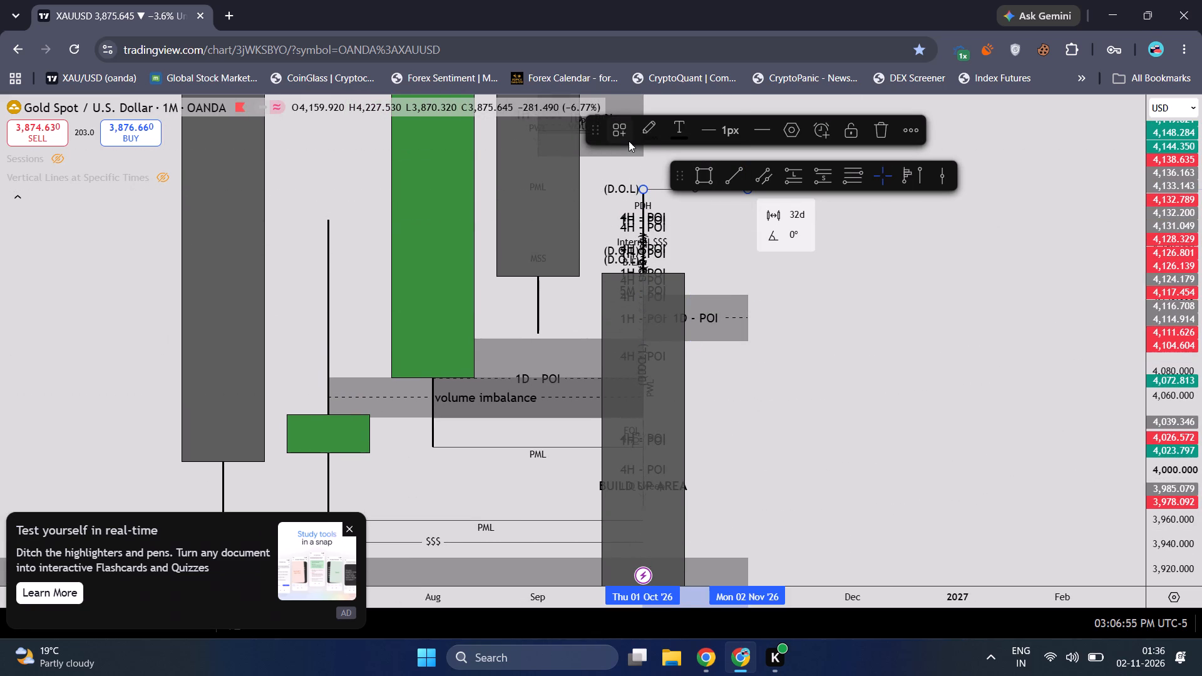
pyautogui.click(626, 140)
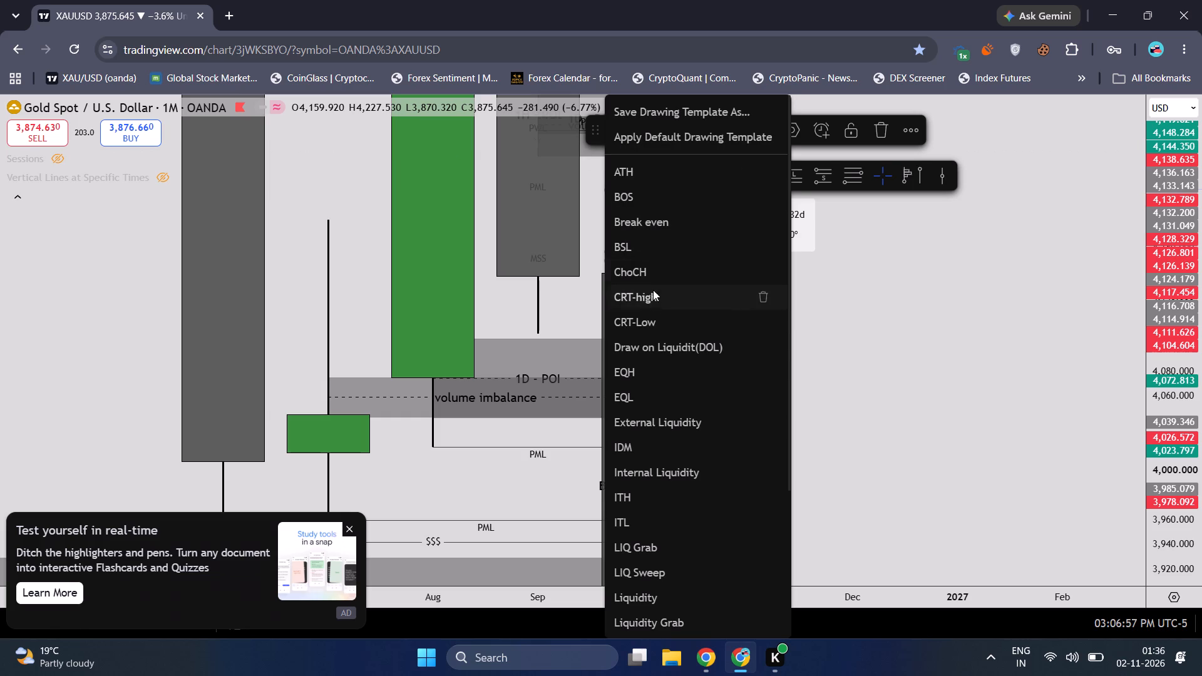
pyautogui.scroll(-2, 652, 329)
pyautogui.scroll(-2, 669, 506)
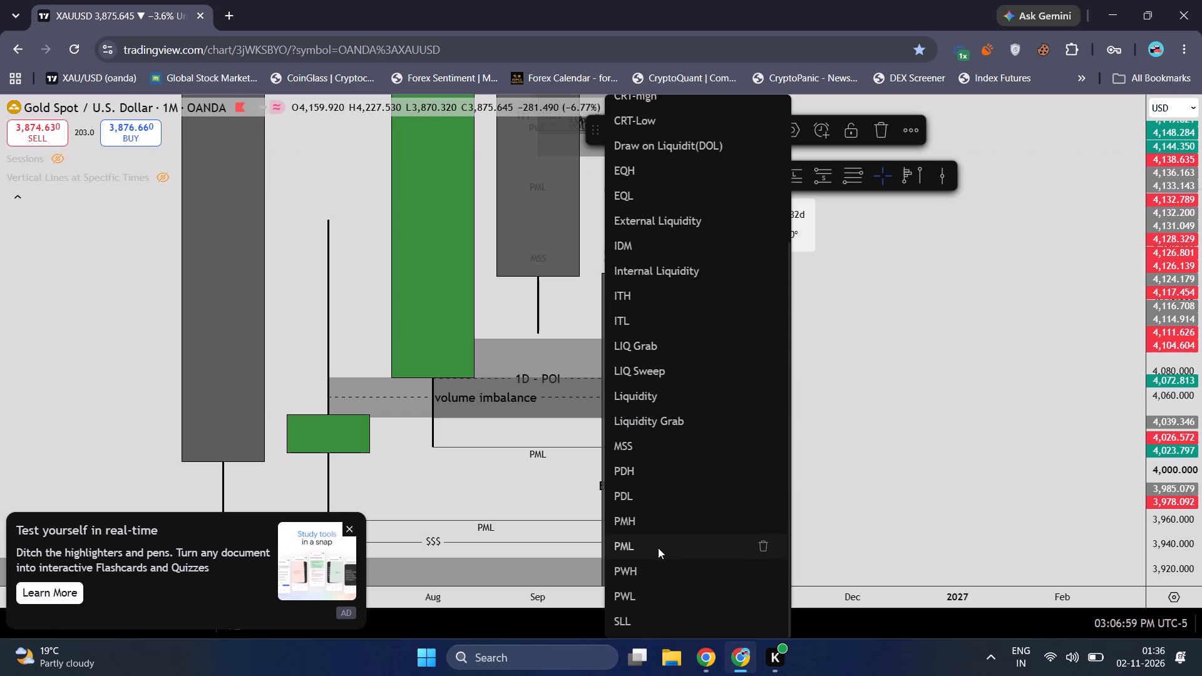
pyautogui.click(657, 523)
# Examine the October 2026 candle with its PMH and PML lines and the surrounding POI and volume imbalance zones.
pyautogui.moveTo(824, 339); pyautogui.dragTo(851, 457)
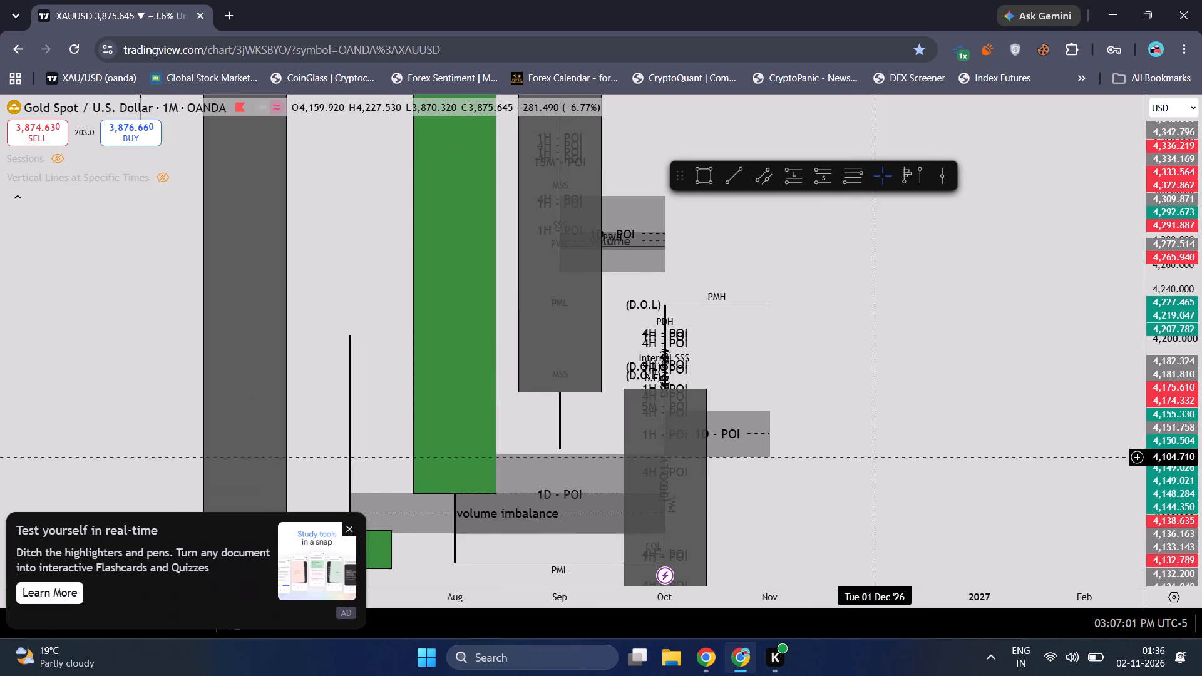
pyautogui.scroll(5, 865, 456)
pyautogui.moveTo(699, 423); pyautogui.dragTo(949, 260)
pyautogui.moveTo(935, 407); pyautogui.dragTo(932, 405)
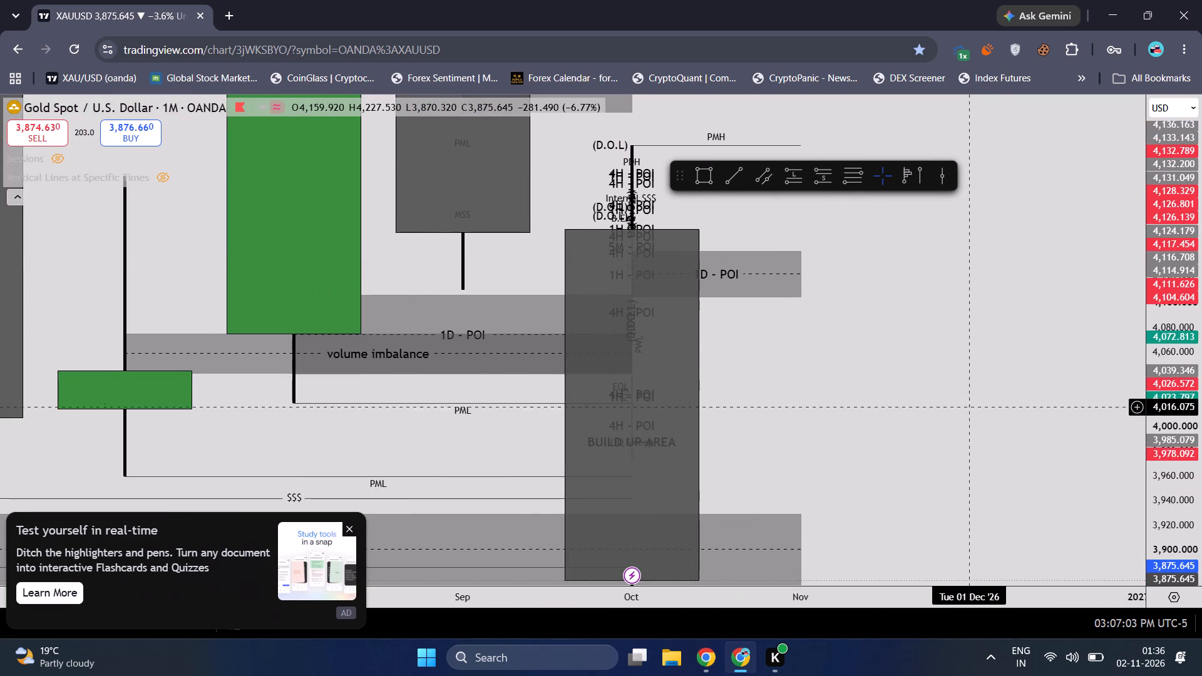
pyautogui.moveTo(932, 405); pyautogui.dragTo(924, 379)
pyautogui.moveTo(1160, 265); pyautogui.dragTo(1166, 440)
pyautogui.moveTo(901, 385); pyautogui.dragTo(900, 340)
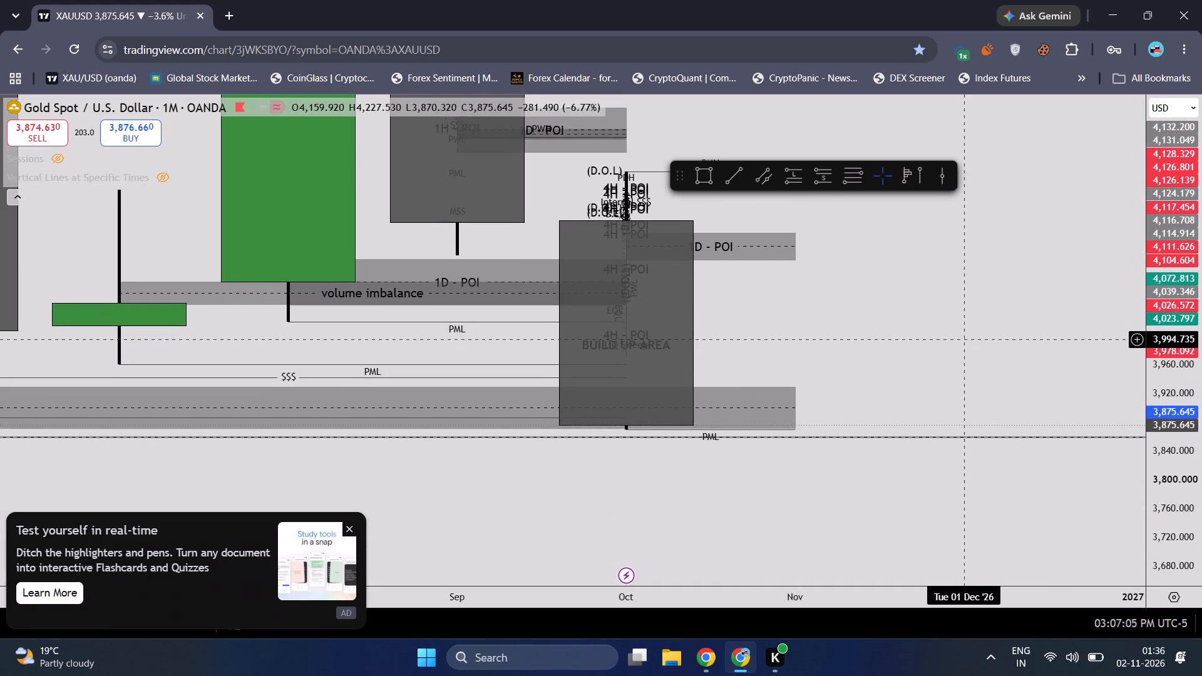
pyautogui.scroll(-3, 900, 339)
pyautogui.moveTo(1032, 334); pyautogui.dragTo(971, 369)
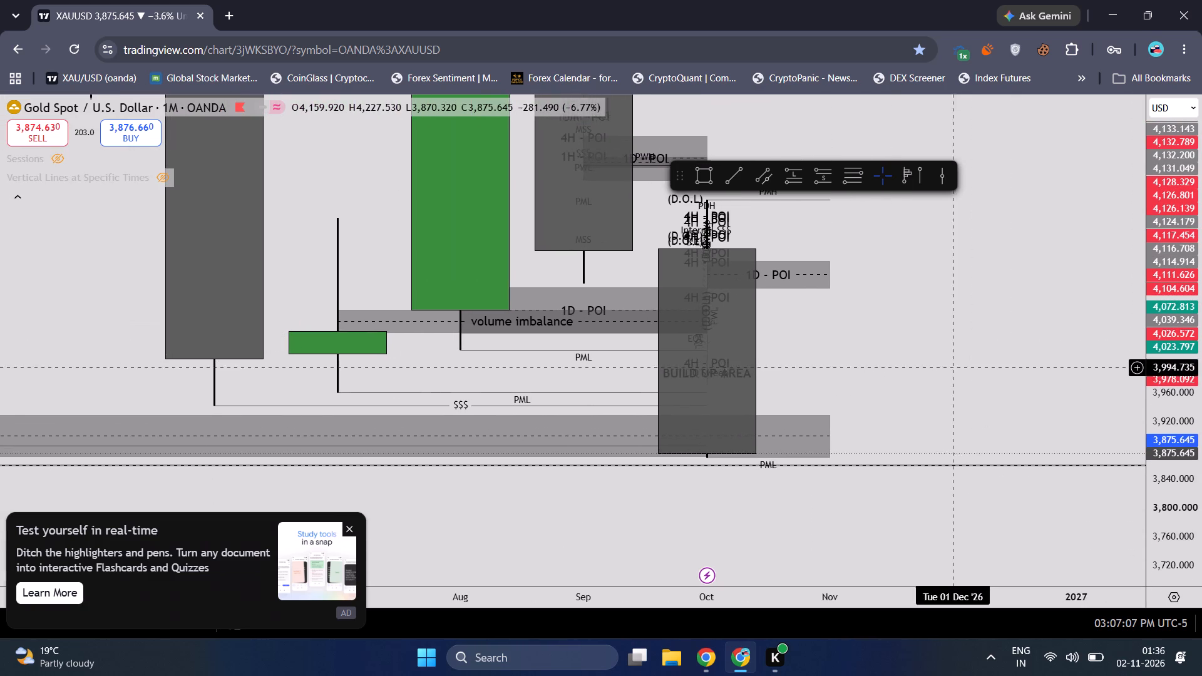
pyautogui.scroll(9, 1201, 444)
pyautogui.moveTo(934, 381); pyautogui.dragTo(852, 535)
pyautogui.moveTo(844, 300); pyautogui.dragTo(795, 196)
pyautogui.moveTo(827, 347); pyautogui.dragTo(858, 499)
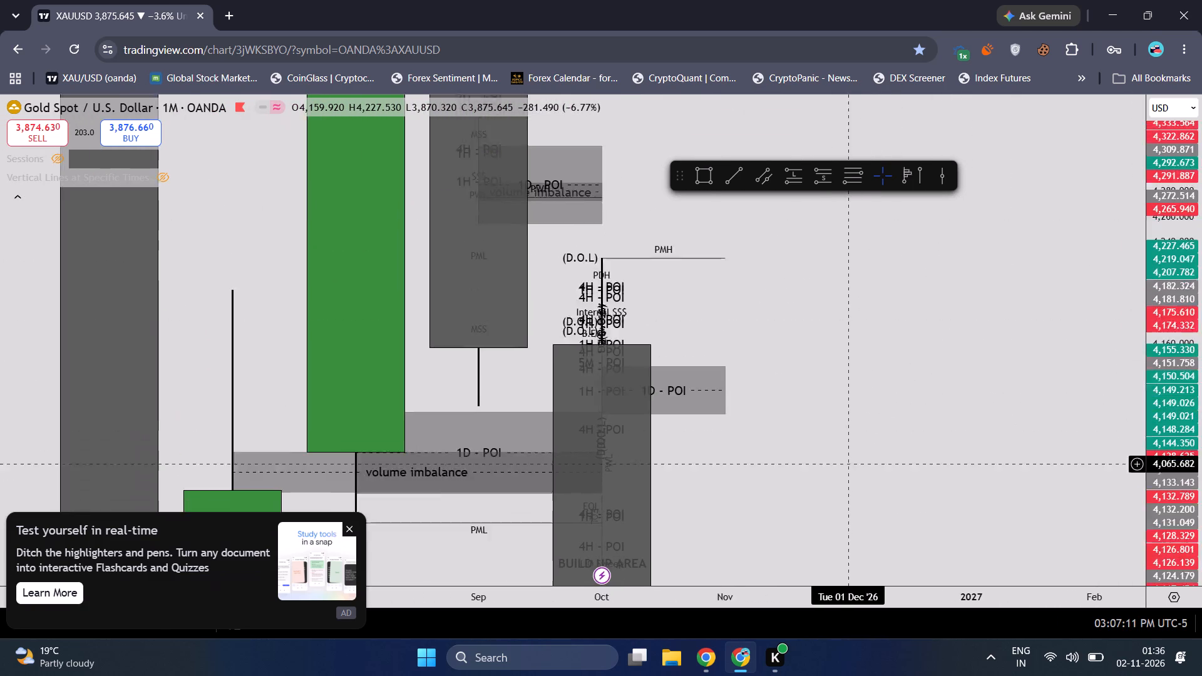
pyautogui.moveTo(858, 499); pyautogui.dragTo(789, 233)
# Examine the wider monthly structure from late 2025 to October 2026 for unmarked liquidity levels.
pyautogui.scroll(-4, 828, 272)
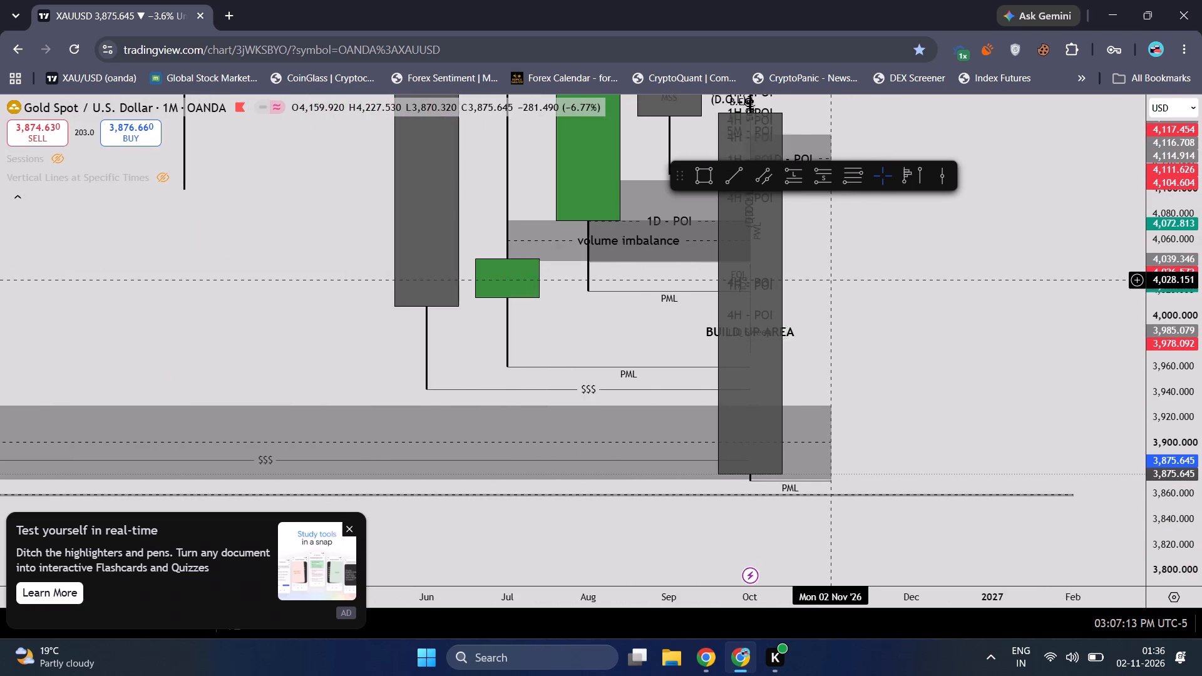
pyautogui.scroll(-1, 836, 280)
pyautogui.moveTo(374, 324); pyautogui.dragTo(480, 208)
pyautogui.moveTo(480, 208); pyautogui.dragTo(319, 460)
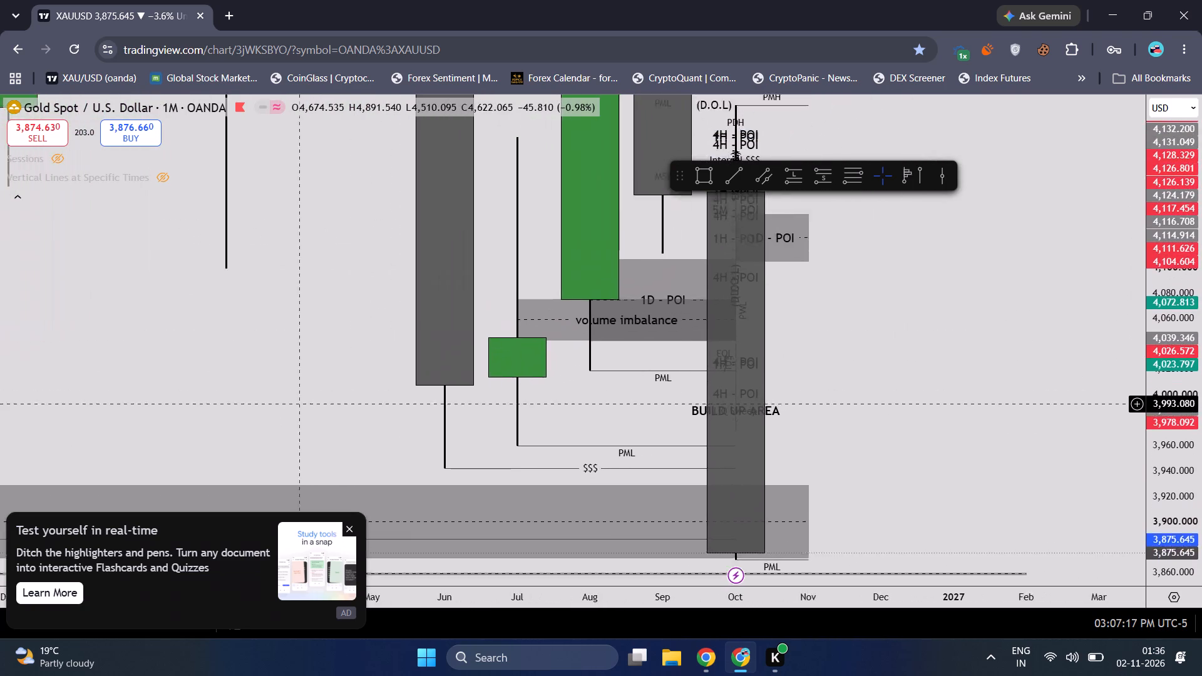
pyautogui.moveTo(319, 460); pyautogui.dragTo(448, 400)
pyautogui.moveTo(1169, 196); pyautogui.dragTo(1169, 205)
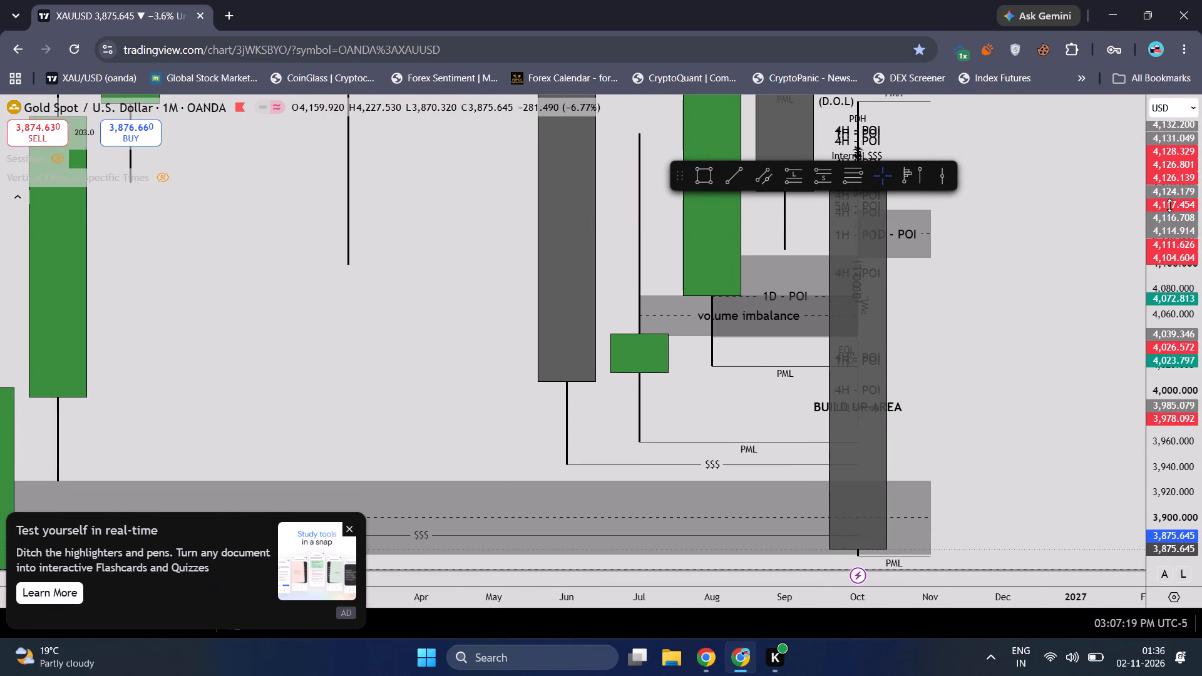
pyautogui.moveTo(1169, 205); pyautogui.dragTo(1168, 521)
pyautogui.scroll(-2, 1135, 489)
pyautogui.scroll(3, 1104, 477)
pyautogui.scroll(-2, 1082, 466)
pyautogui.moveTo(578, 237); pyautogui.dragTo(561, 411)
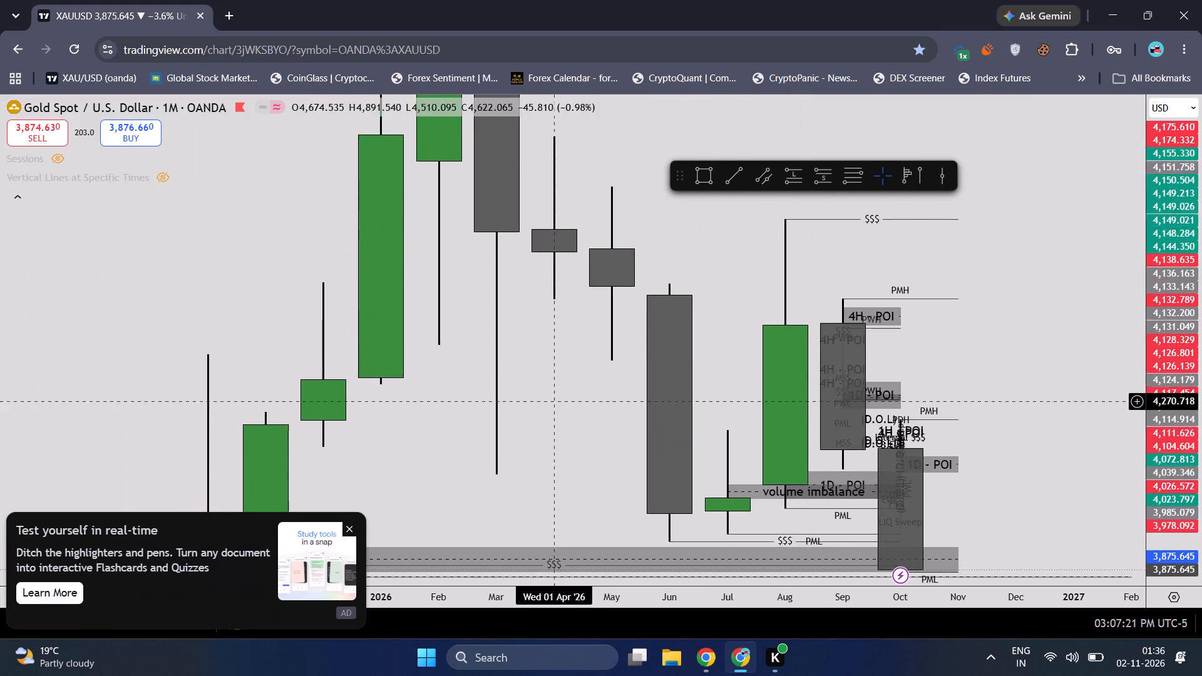
pyautogui.moveTo(561, 411); pyautogui.dragTo(562, 412)
pyautogui.scroll(-4, 573, 412)
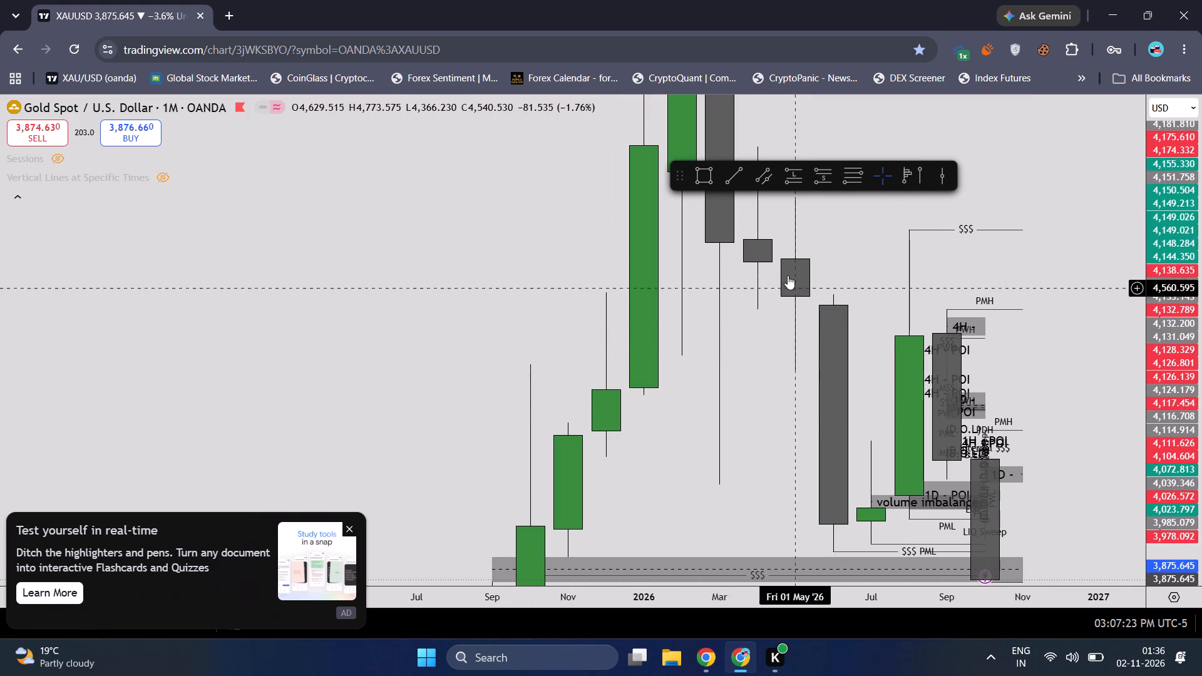
pyautogui.moveTo(768, 543); pyautogui.dragTo(764, 527)
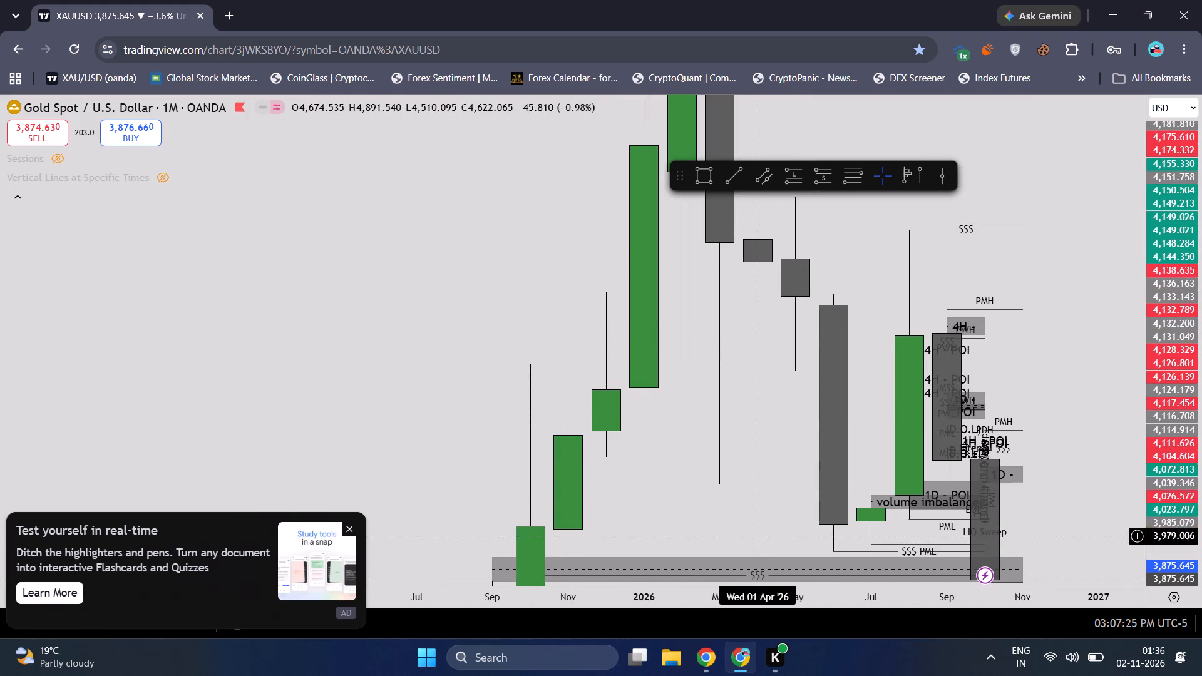
# Draw a horizontal trend line from the October 2025 low at 3,819.425 to November 2026 and apply the Liquidity template.
pyautogui.moveTo(764, 527); pyautogui.dragTo(735, 294)
pyautogui.moveTo(597, 425); pyautogui.dragTo(602, 414)
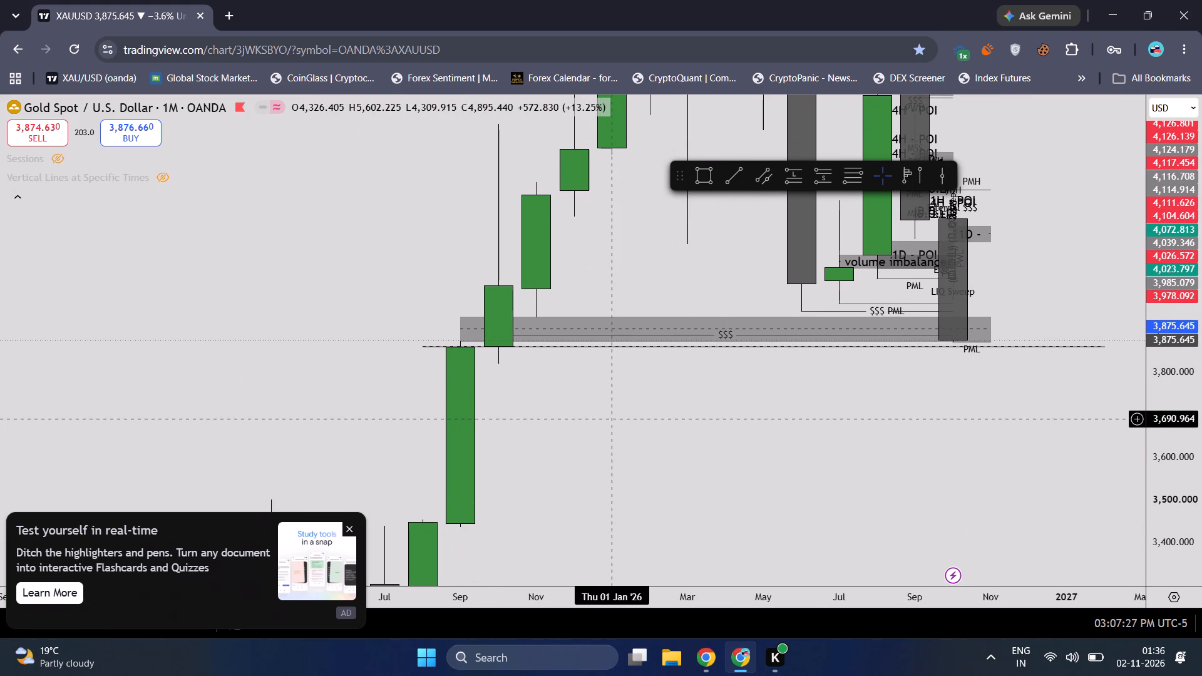
pyautogui.moveTo(602, 414); pyautogui.dragTo(631, 381)
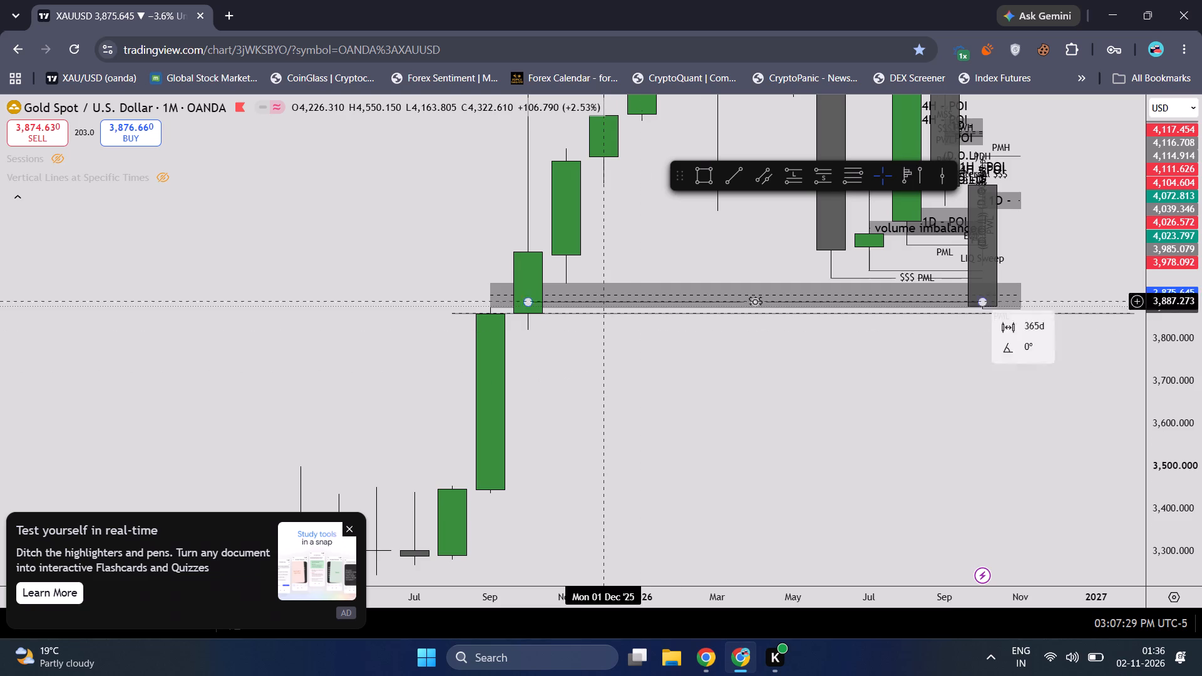
pyautogui.click(725, 175)
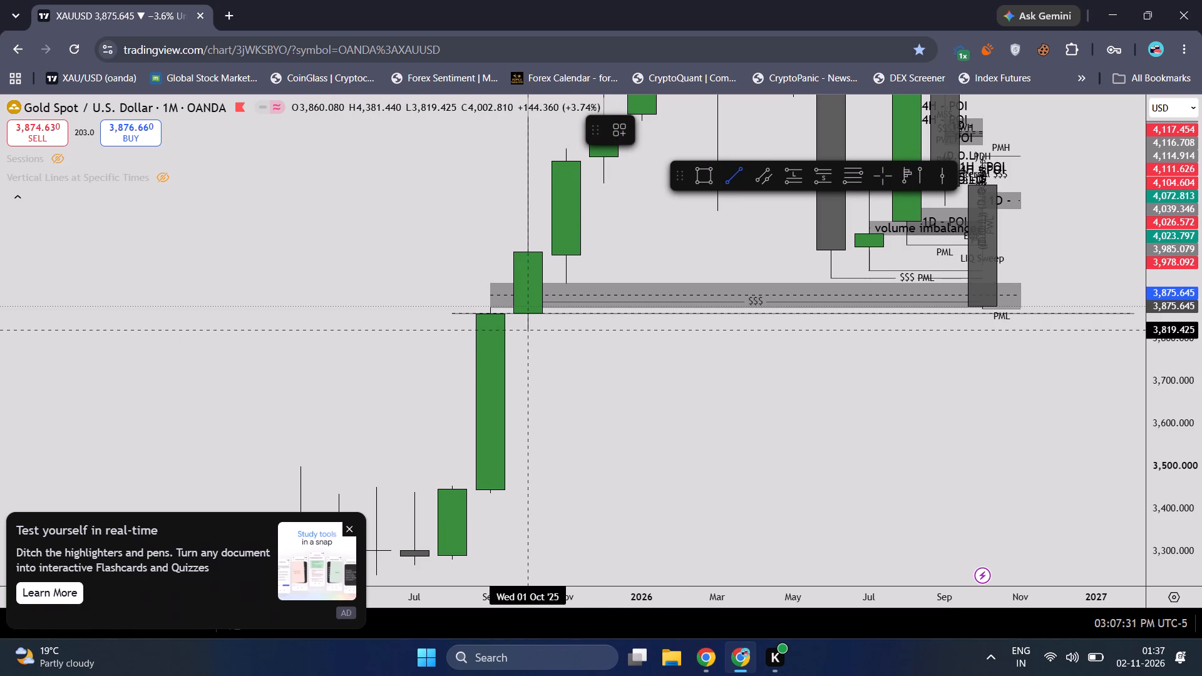
pyautogui.keyDown('ctrl'); pyautogui.click(530, 334); pyautogui.keyUp('ctrl')
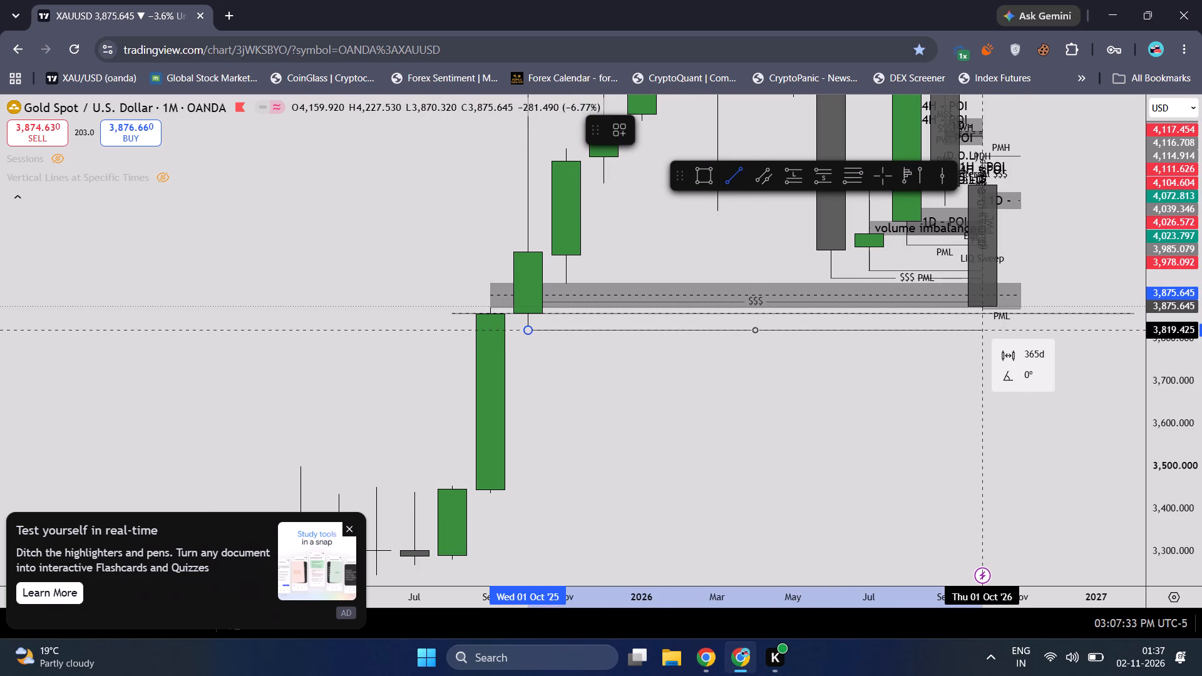
pyautogui.keyDown('shift'); pyautogui.click(1014, 351); pyautogui.keyUp('shift')
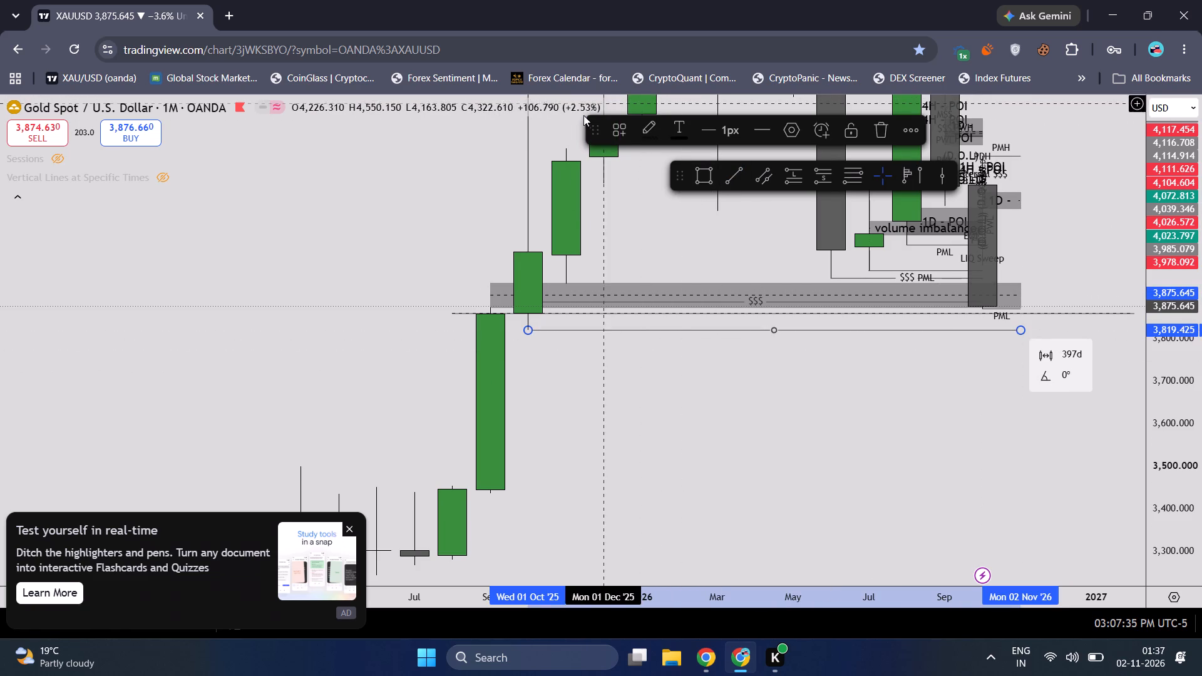
pyautogui.click(619, 126)
pyautogui.scroll(-4, 659, 506)
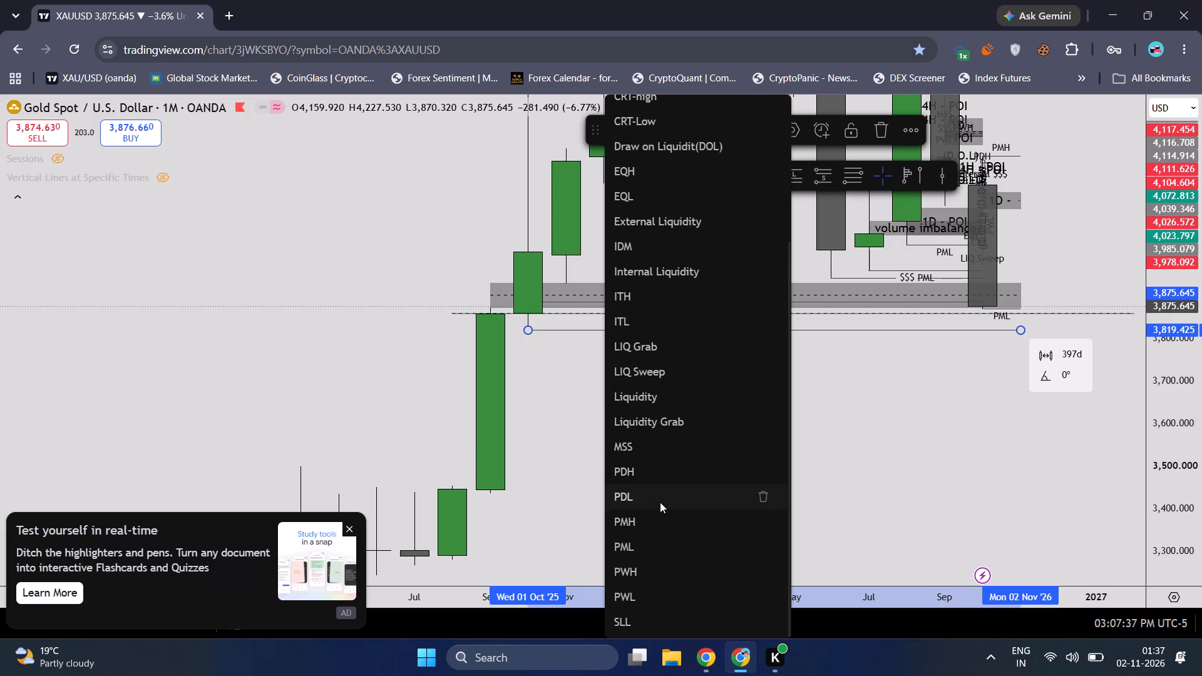
pyautogui.click(649, 393)
# Examine the marked monthly levels and zones from the October 2025 low up to the August 2026 high.
pyautogui.moveTo(779, 406); pyautogui.dragTo(644, 475)
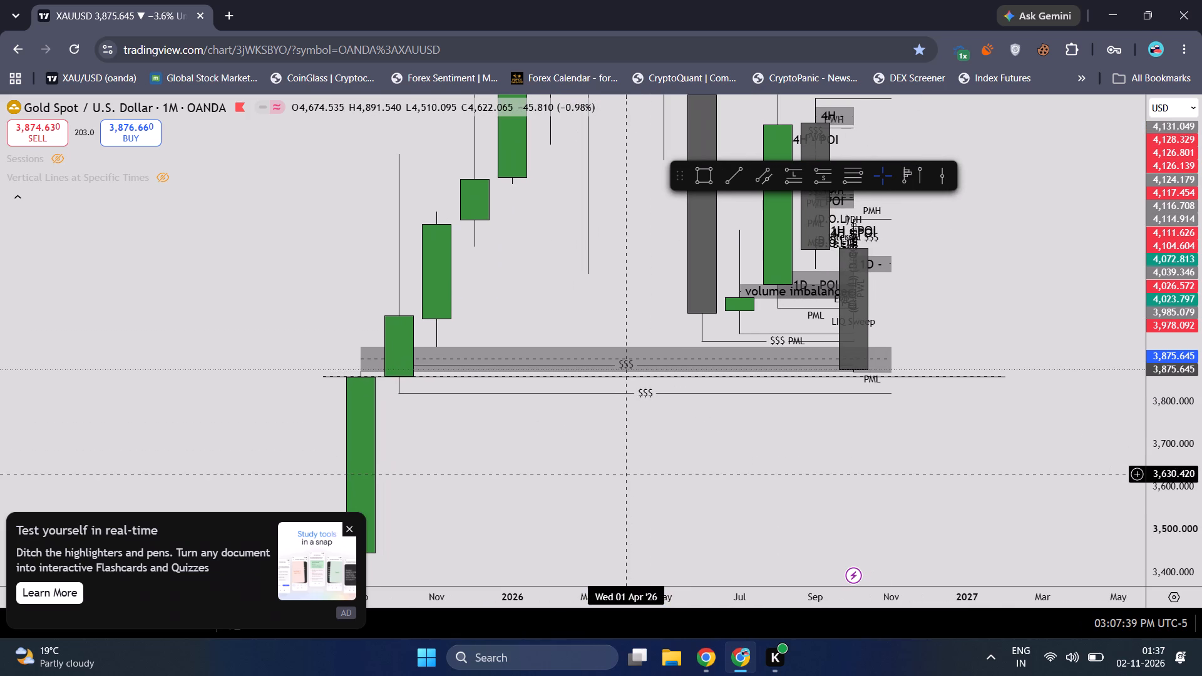
pyautogui.moveTo(797, 462); pyautogui.dragTo(680, 472)
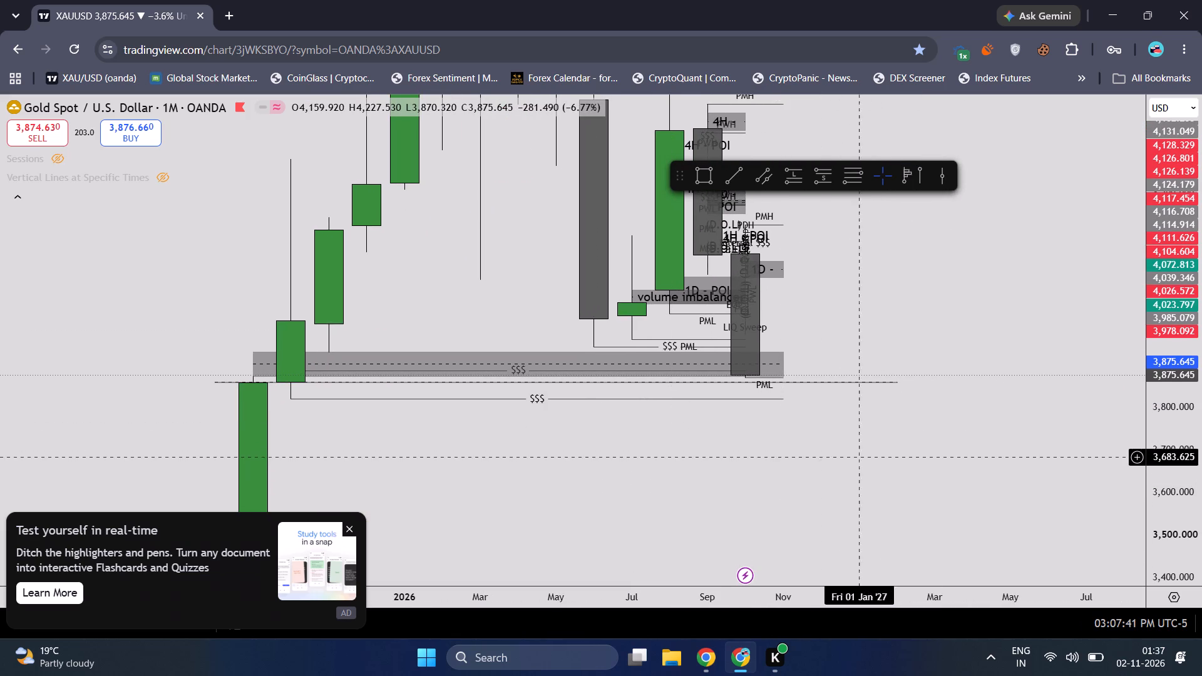
pyautogui.scroll(4, 1156, 413)
pyautogui.moveTo(802, 275); pyautogui.dragTo(616, 399)
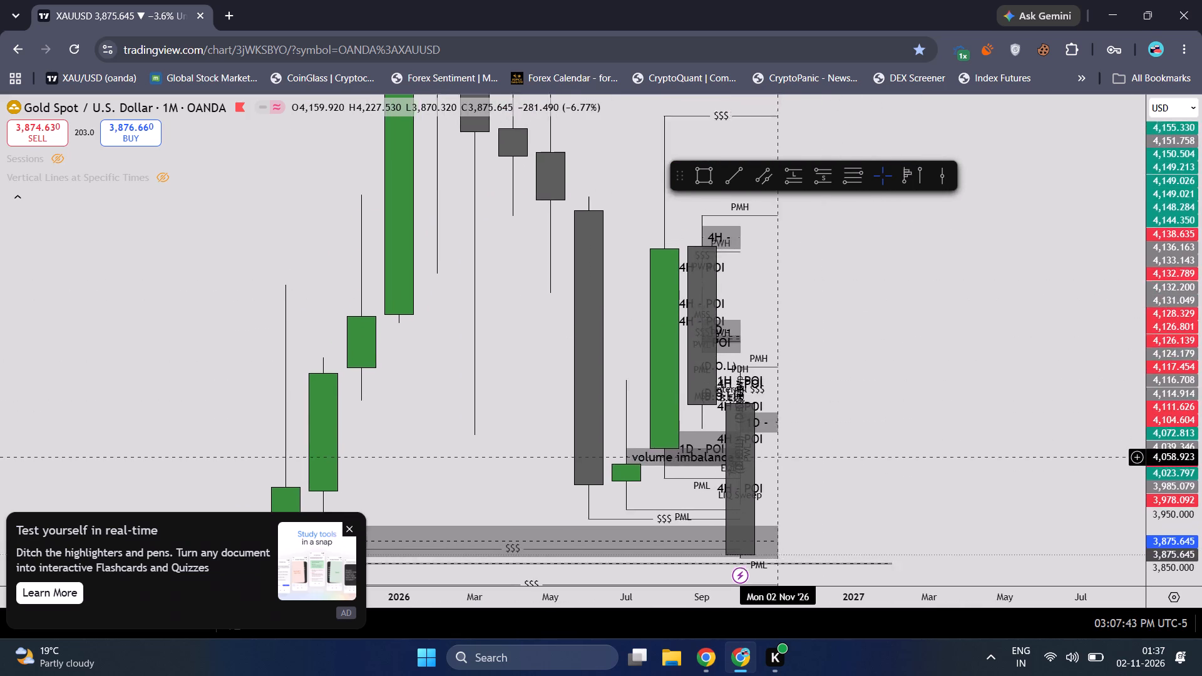
pyautogui.moveTo(616, 399); pyautogui.dragTo(885, 476)
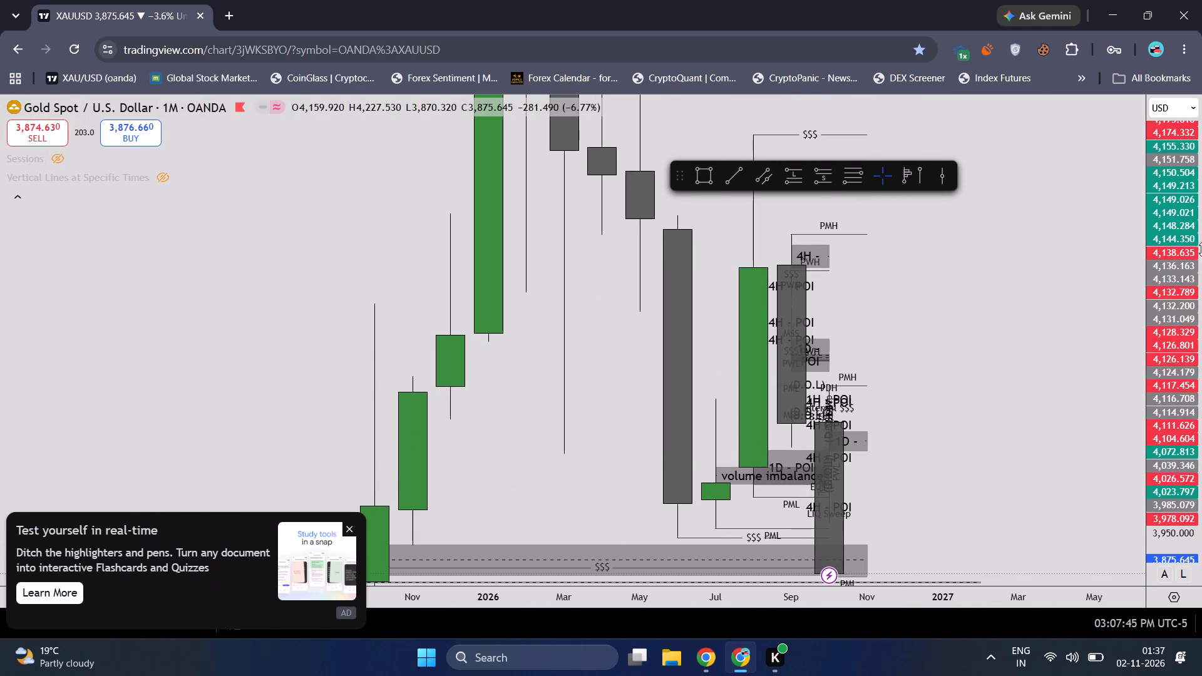
pyautogui.moveTo(1201, 249); pyautogui.dragTo(1201, 419)
pyautogui.moveTo(1037, 369); pyautogui.dragTo(829, 365)
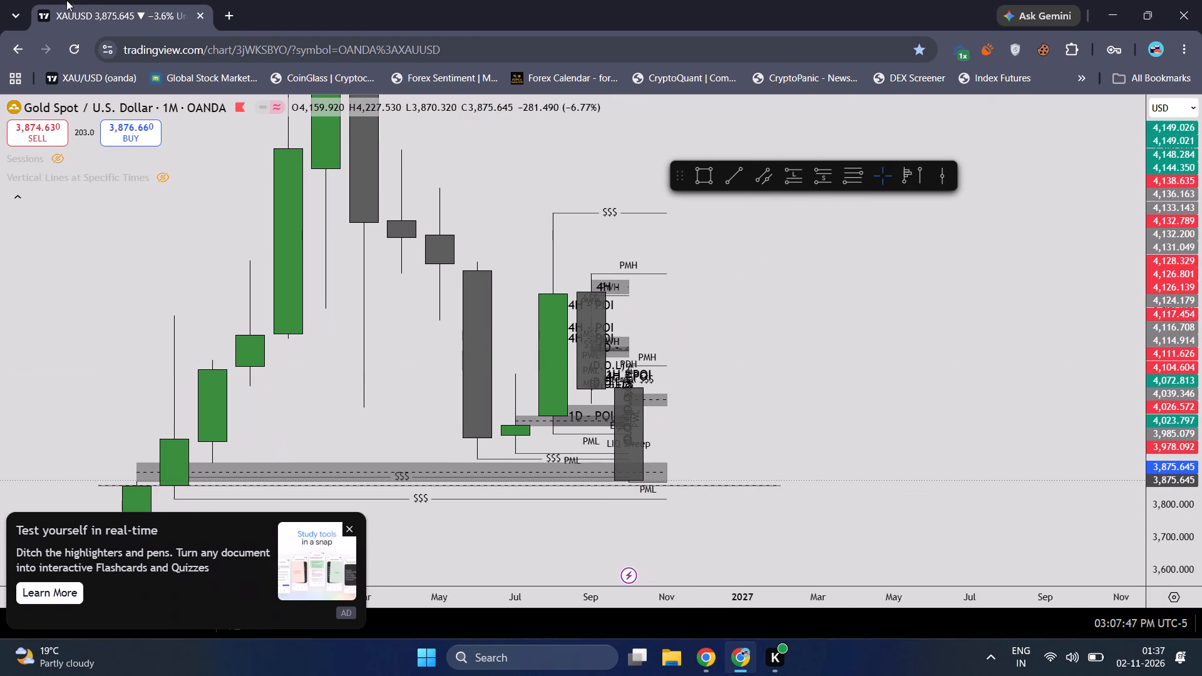
# Switch the gold chart to the 1-week interval.
pyautogui.press('1')
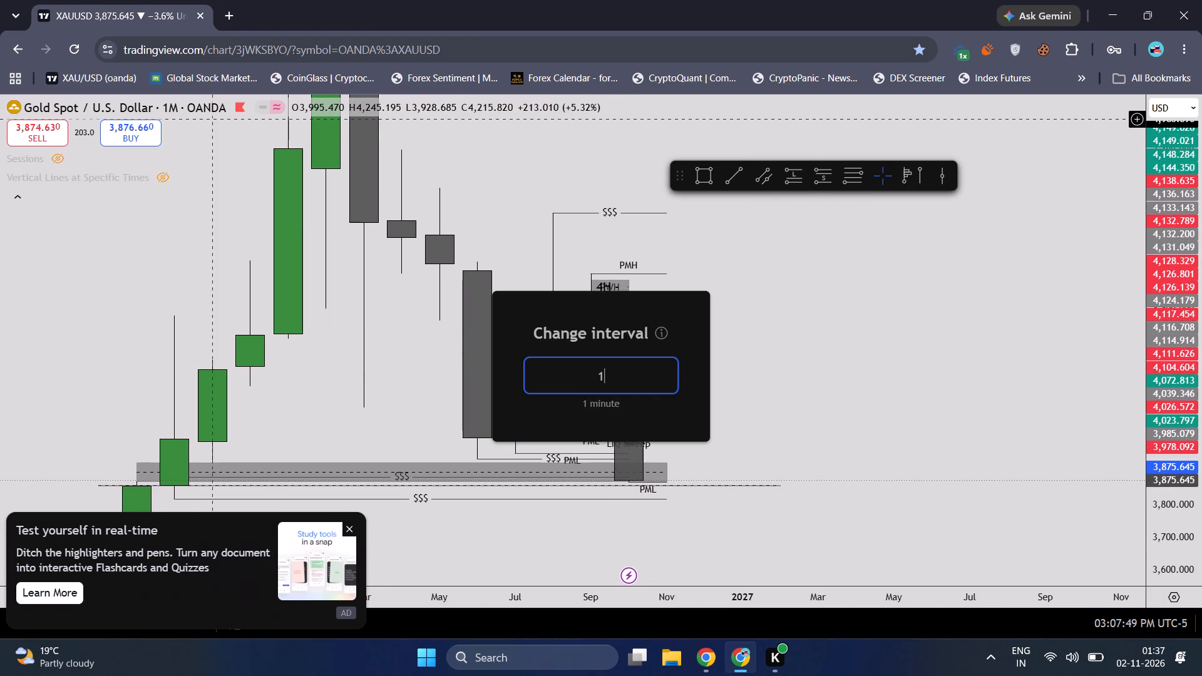
pyautogui.press('w')
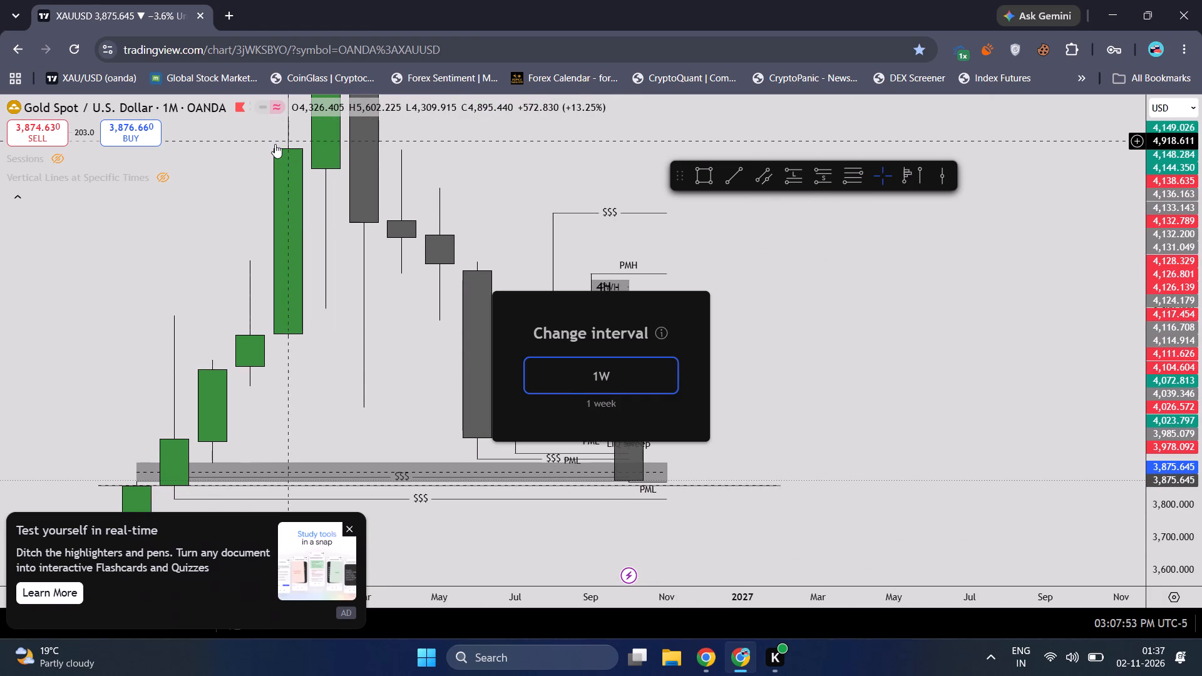
pyautogui.press('Return')
# Examine the weekly candles from mid-2025 to November 2026 against the marked monthly zones, POIs and liquidity lines.
pyautogui.scroll(-7, 439, 297)
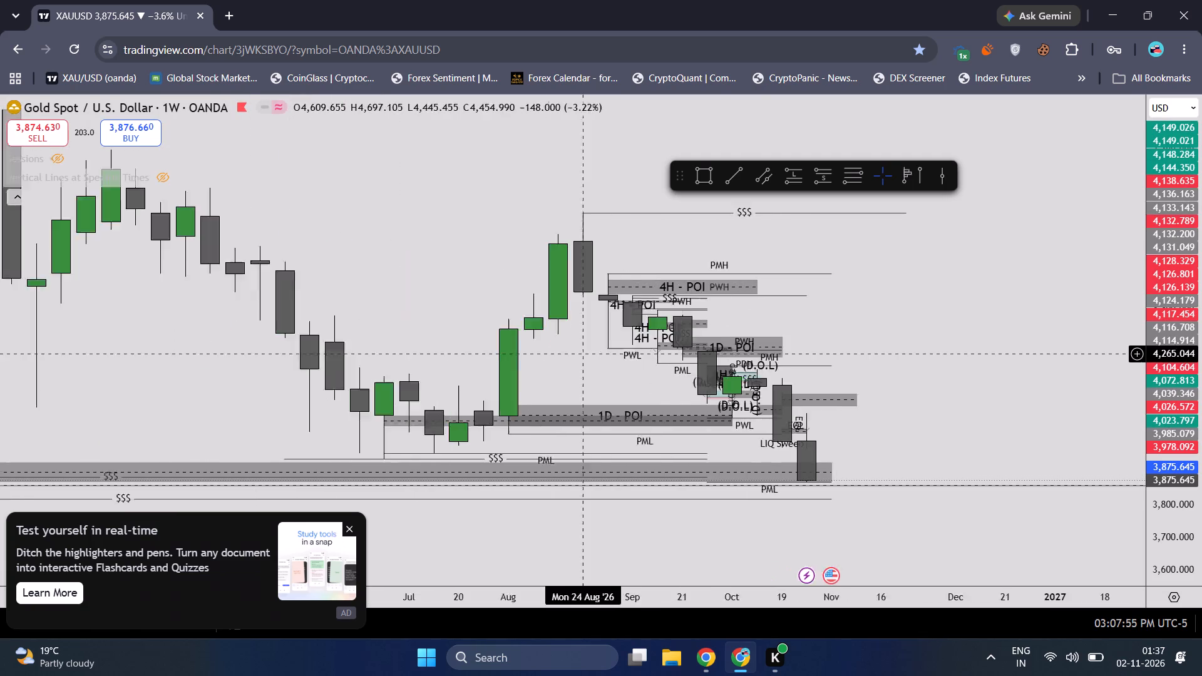
pyautogui.scroll(-8, 604, 352)
pyautogui.moveTo(523, 467); pyautogui.dragTo(482, 289)
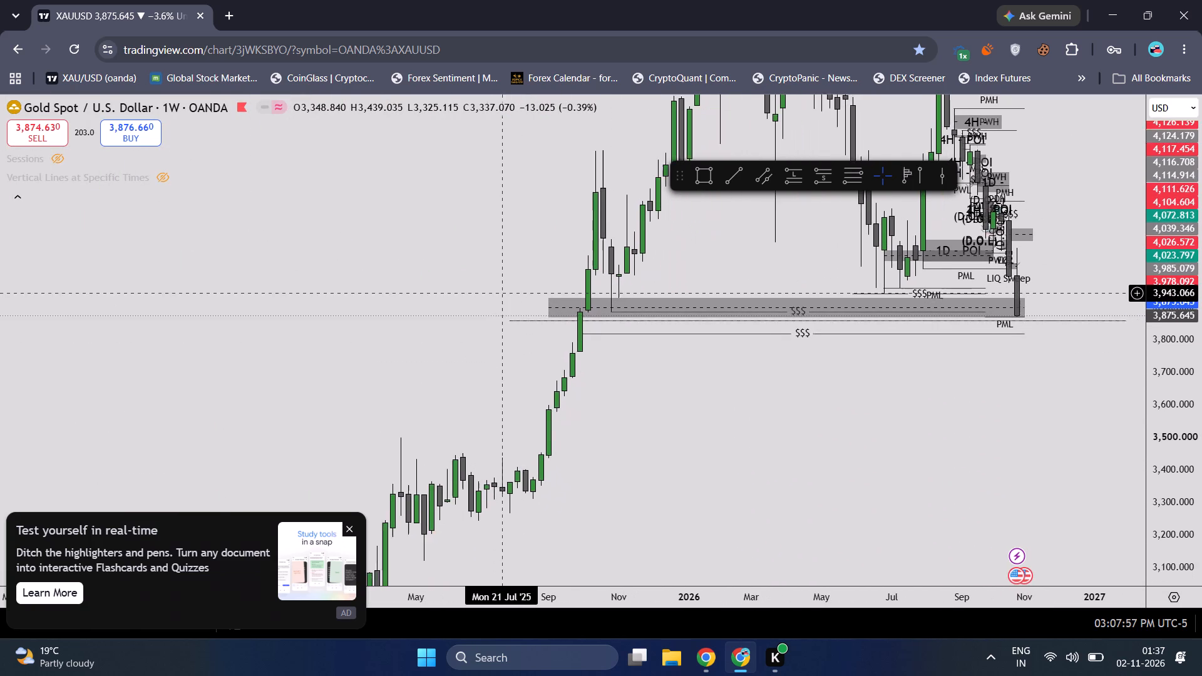
pyautogui.moveTo(482, 289); pyautogui.dragTo(481, 289)
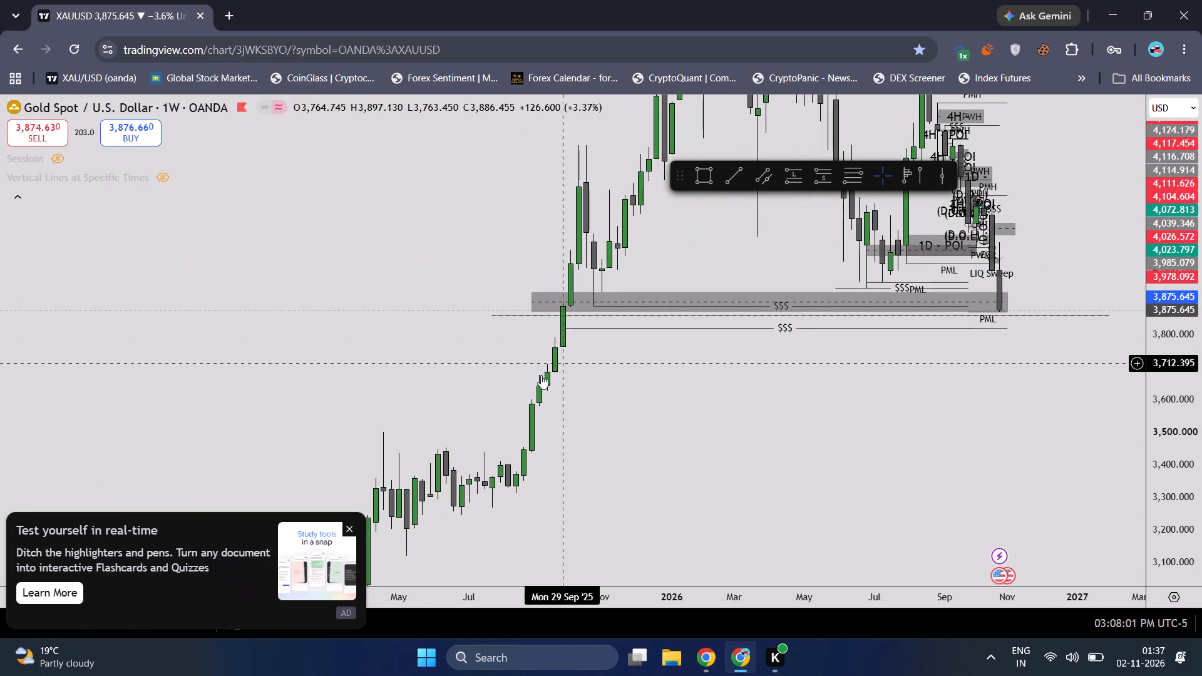
pyautogui.moveTo(767, 364); pyautogui.dragTo(689, 351)
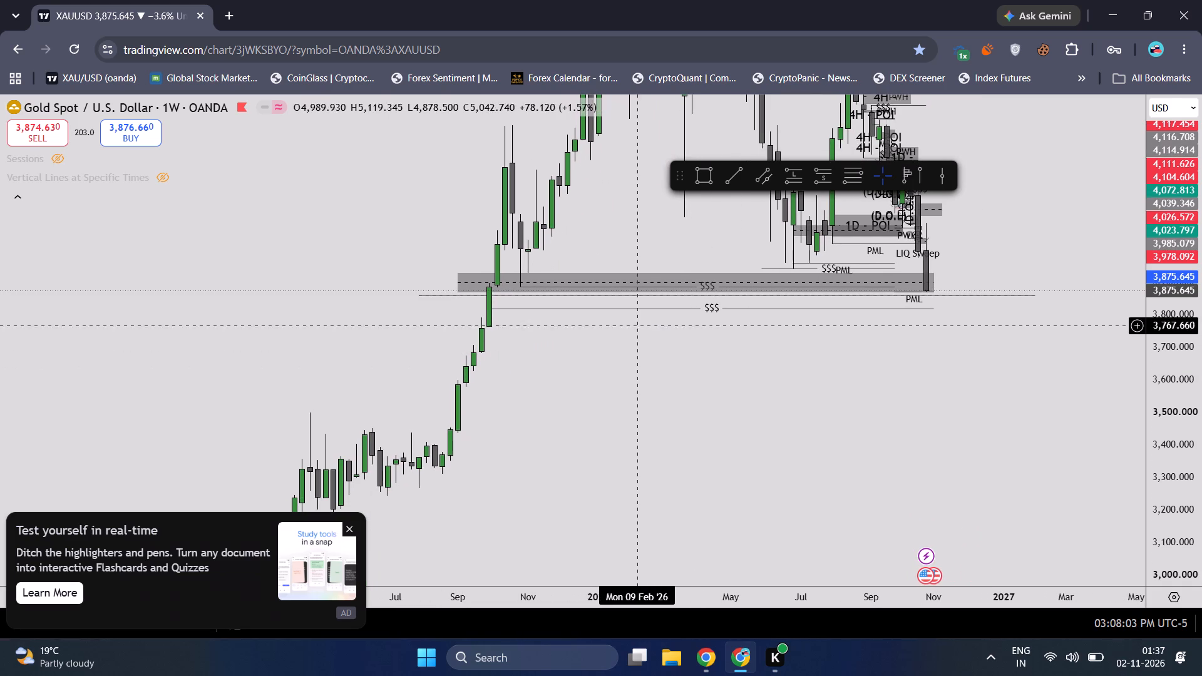
pyautogui.moveTo(647, 325); pyautogui.dragTo(588, 382)
pyautogui.scroll(3, 650, 387)
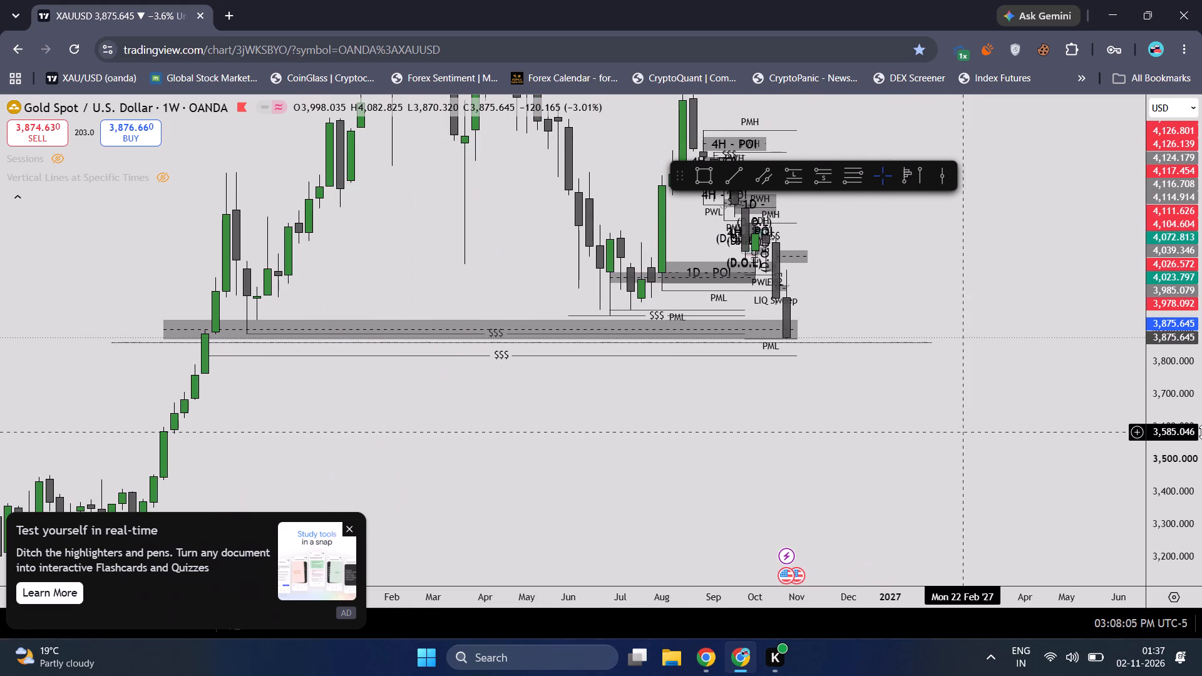
pyautogui.moveTo(984, 271); pyautogui.dragTo(967, 453)
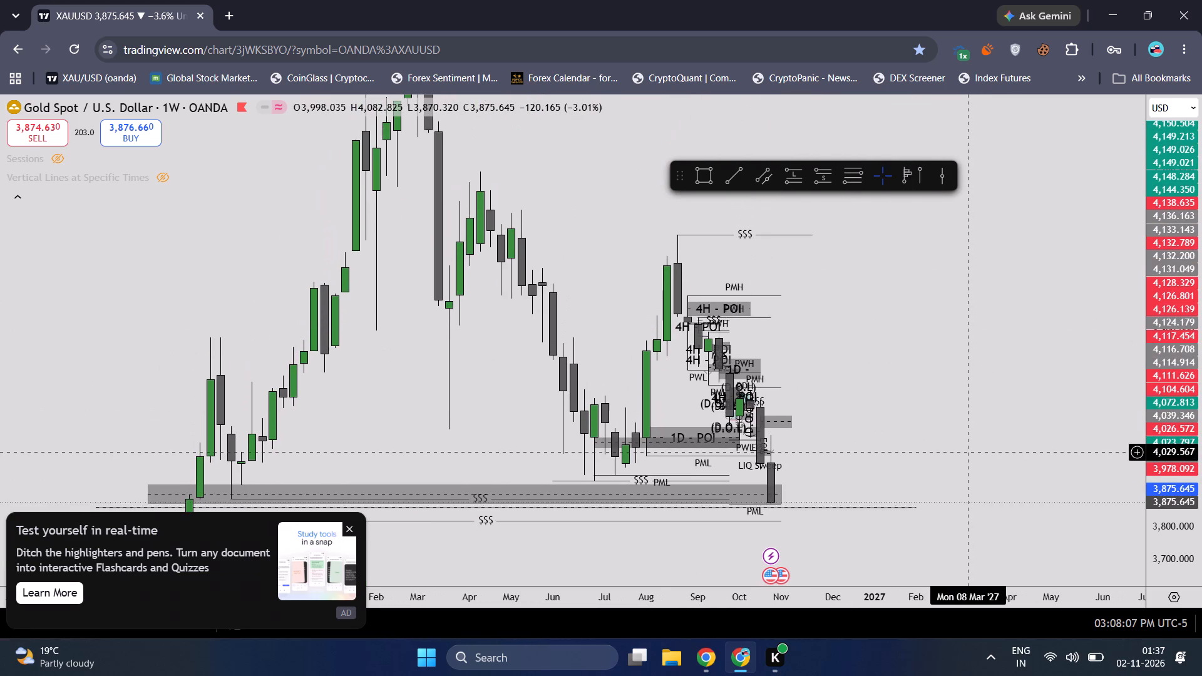
pyautogui.scroll(3, 967, 453)
pyautogui.moveTo(862, 424); pyautogui.dragTo(890, 330)
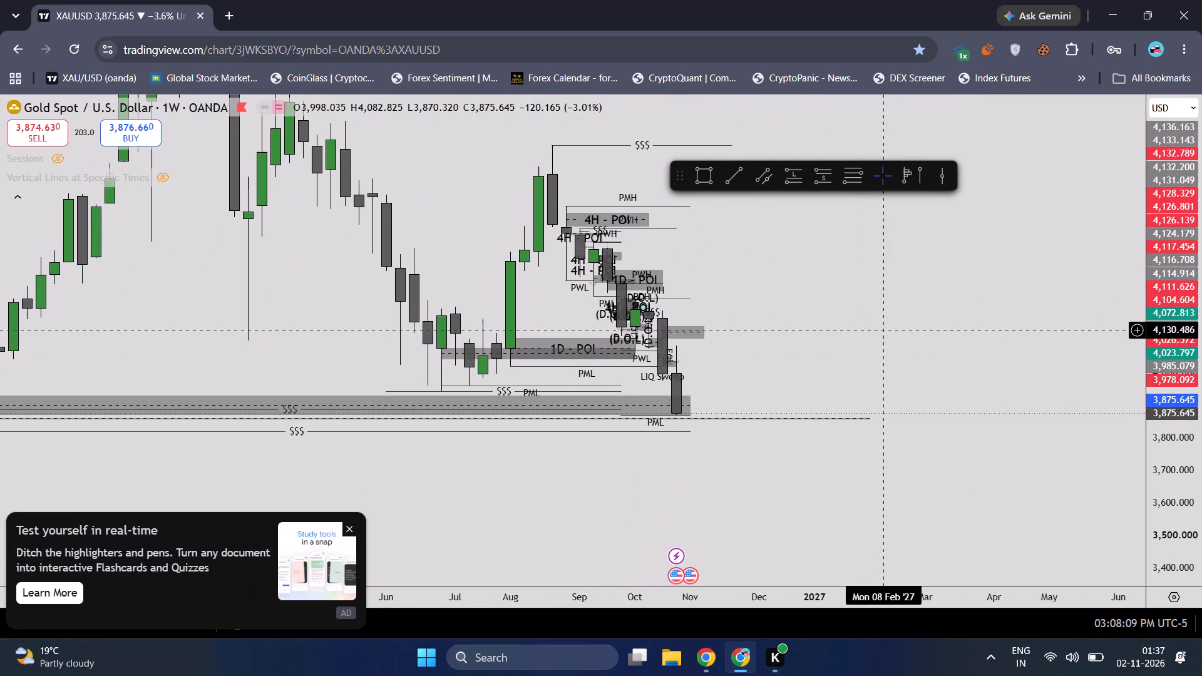
pyautogui.moveTo(836, 330); pyautogui.dragTo(884, 451)
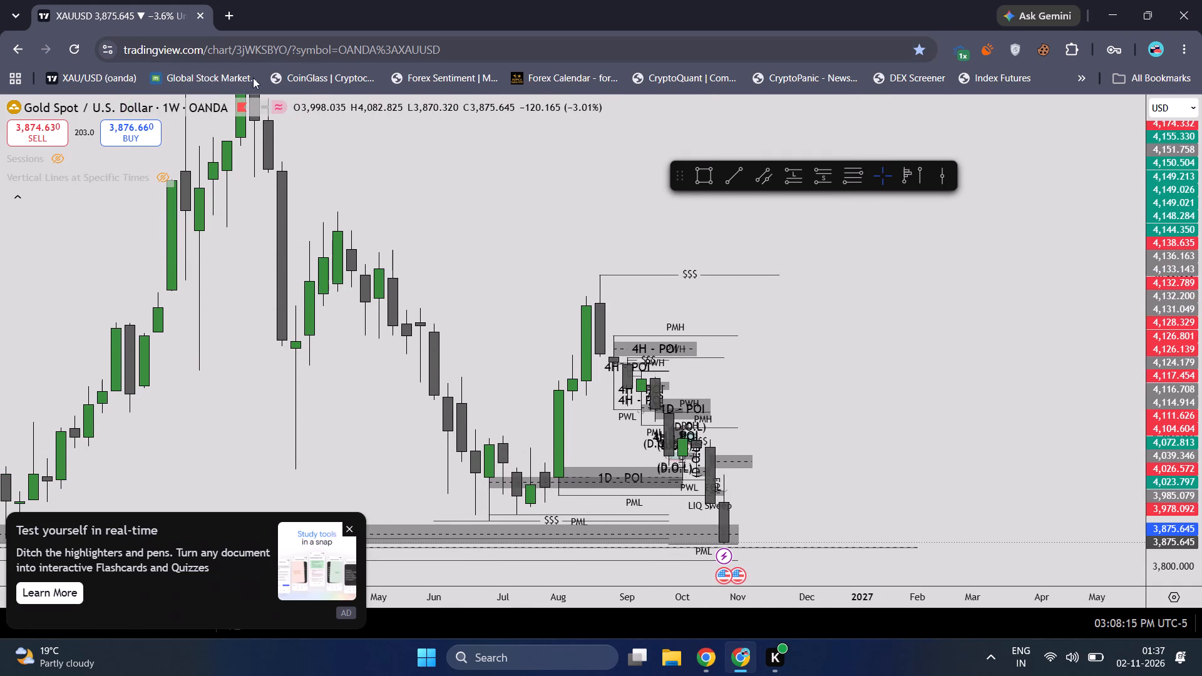
pyautogui.moveTo(845, 404); pyautogui.dragTo(788, 284)
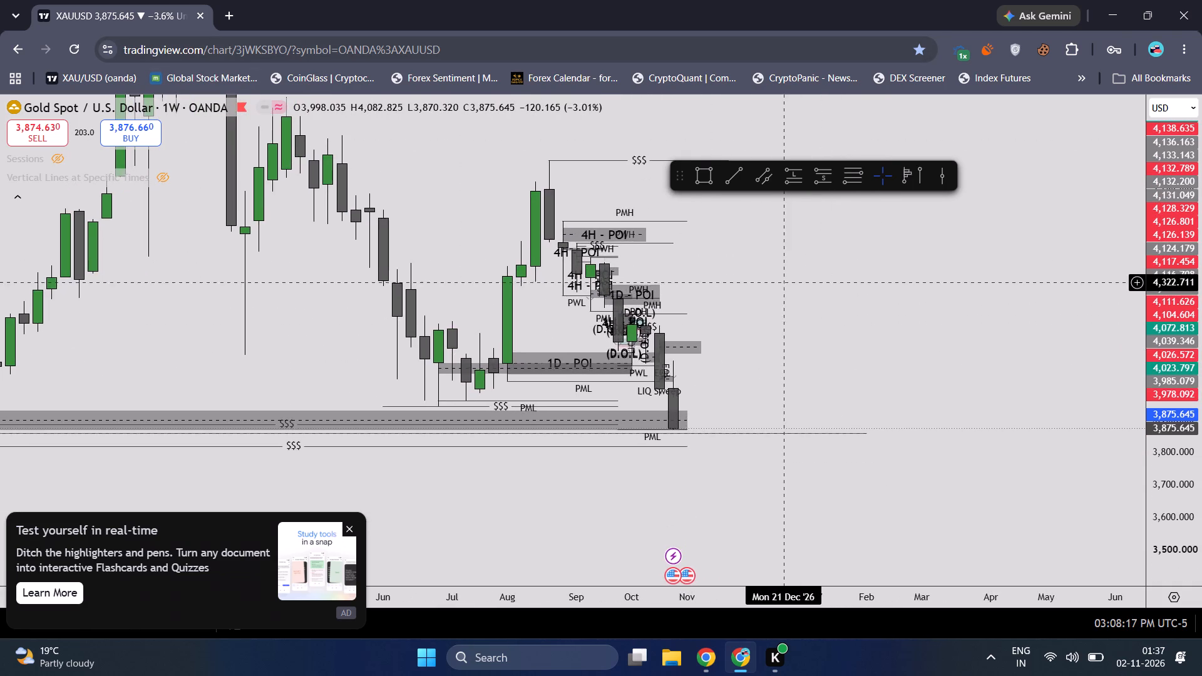
pyautogui.scroll(-3, 822, 299)
pyautogui.moveTo(926, 381); pyautogui.dragTo(927, 308)
pyautogui.moveTo(659, 426); pyautogui.dragTo(691, 360)
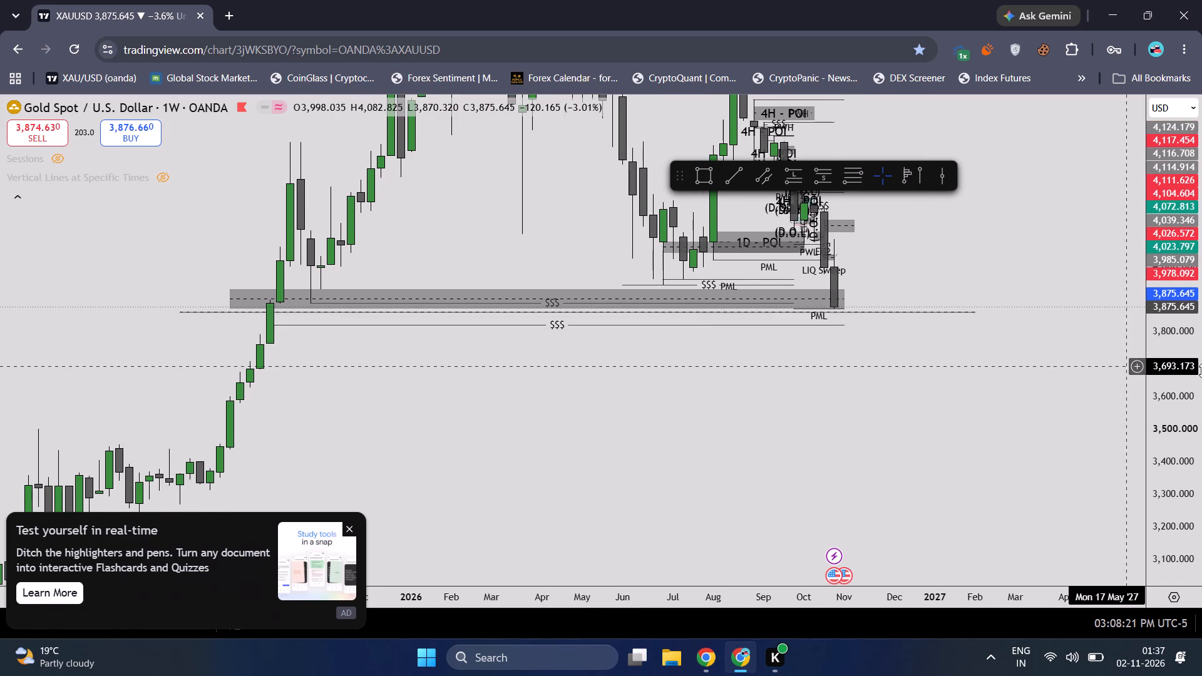
pyautogui.scroll(12, 1201, 371)
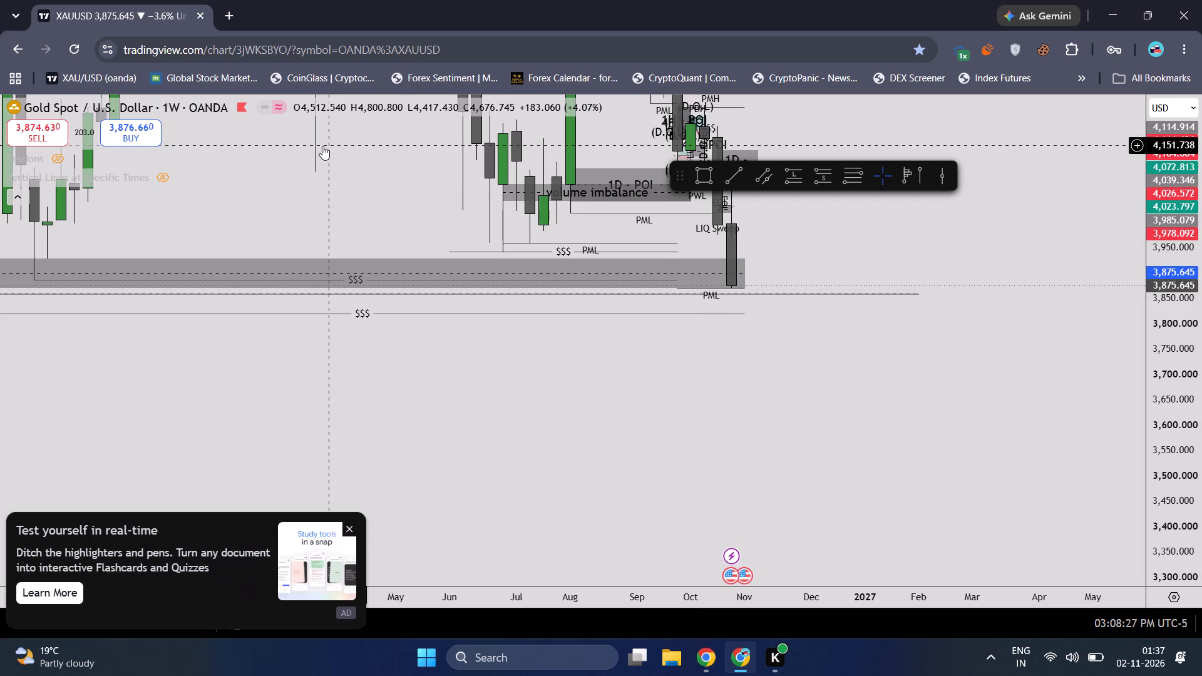
pyautogui.moveTo(925, 235); pyautogui.dragTo(924, 396)
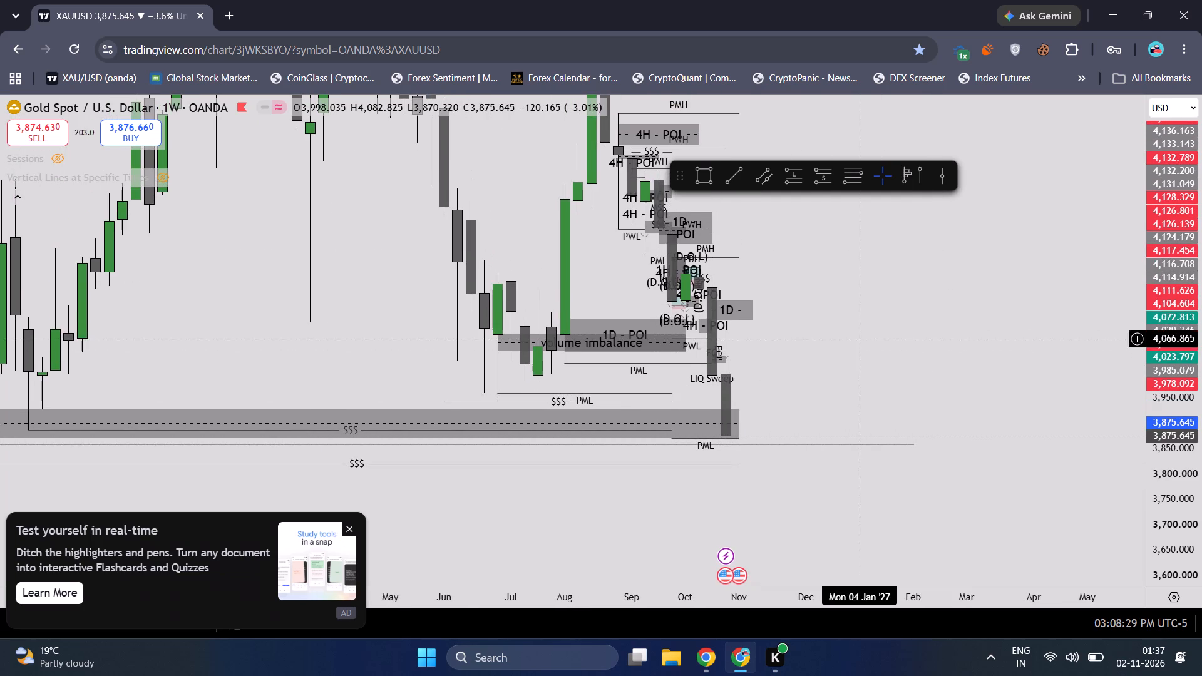
pyautogui.scroll(3, 860, 332)
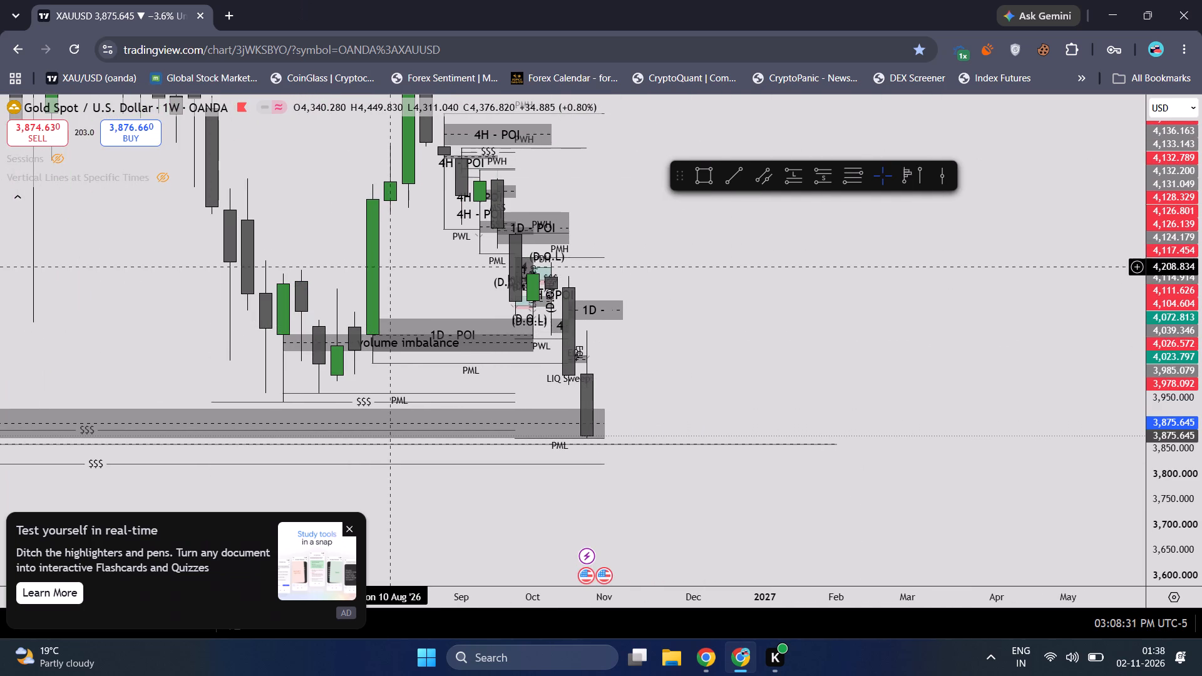
# Leave the fullscreen chart view, close the advertisement and hide all drawings.
pyautogui.press('Escape')
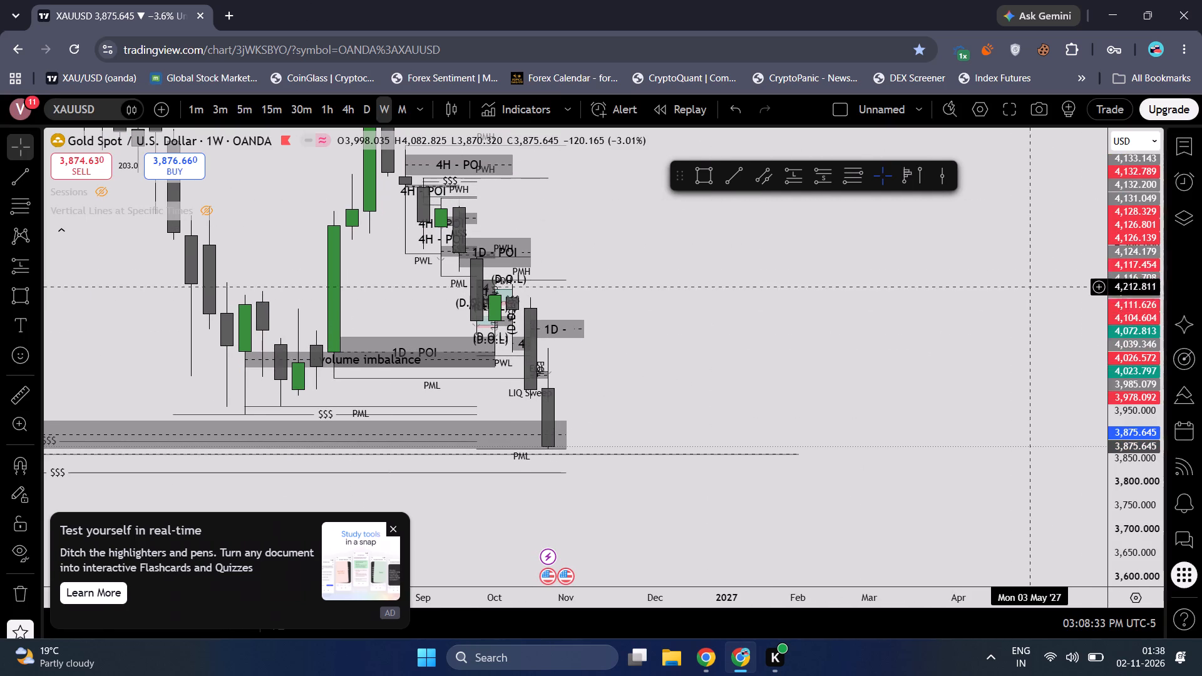
pyautogui.click(393, 525)
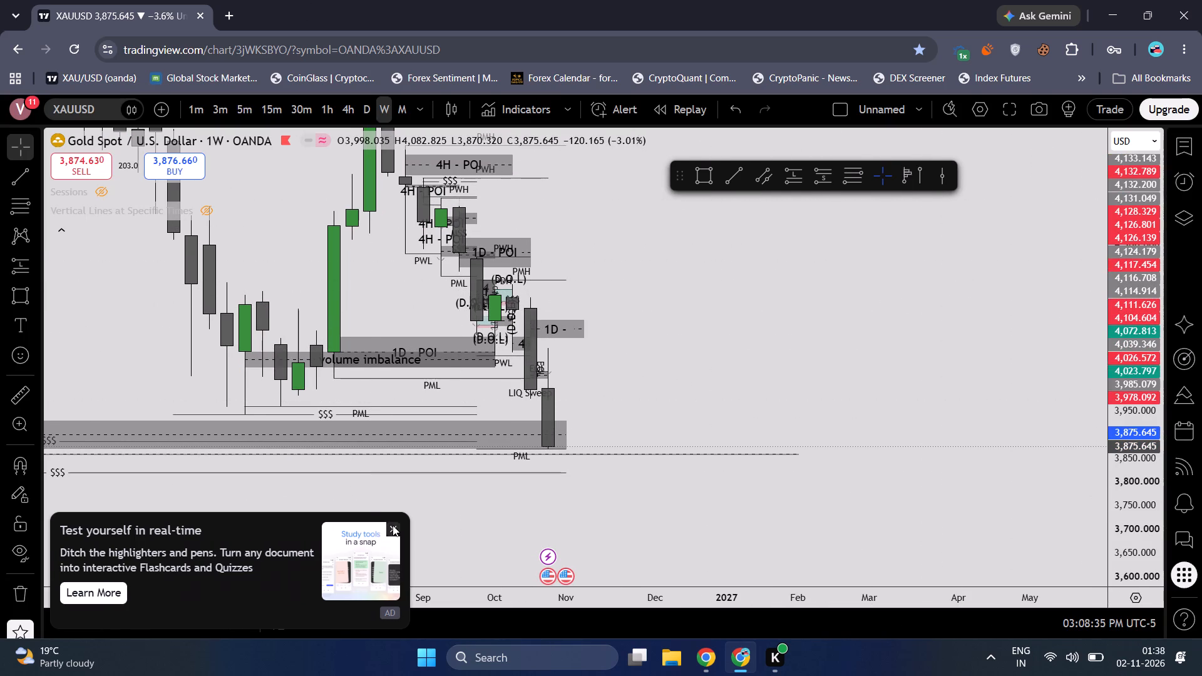
pyautogui.click(19, 558)
# Examine the bare weekly candles from the September 2025 rally to the late October 2026 drop for imbalances.
pyautogui.moveTo(272, 496); pyautogui.dragTo(615, 438)
pyautogui.scroll(-6, 618, 438)
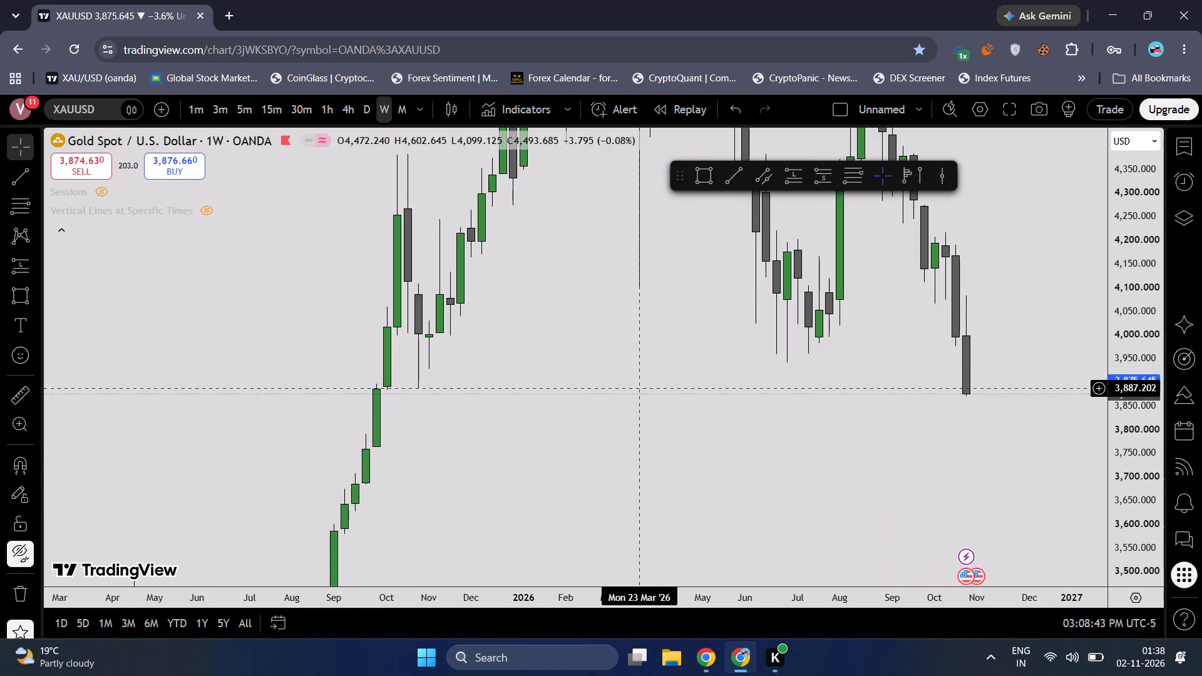
pyautogui.moveTo(745, 413); pyautogui.dragTo(634, 572)
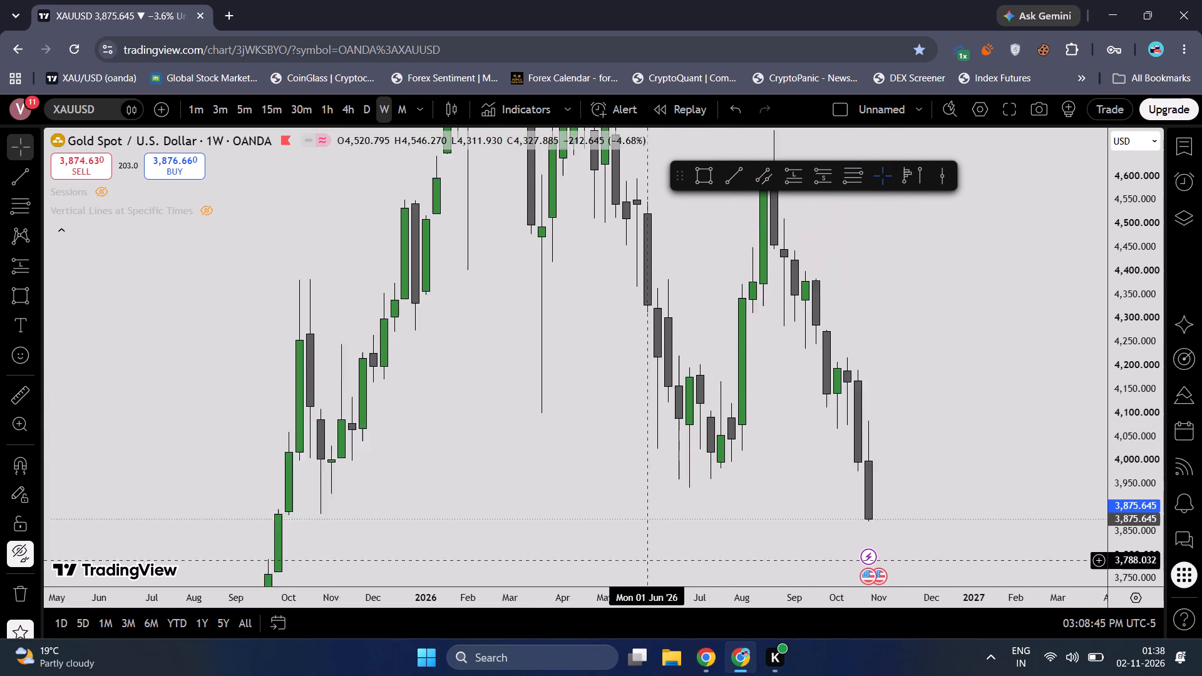
pyautogui.moveTo(634, 572); pyautogui.dragTo(602, 487)
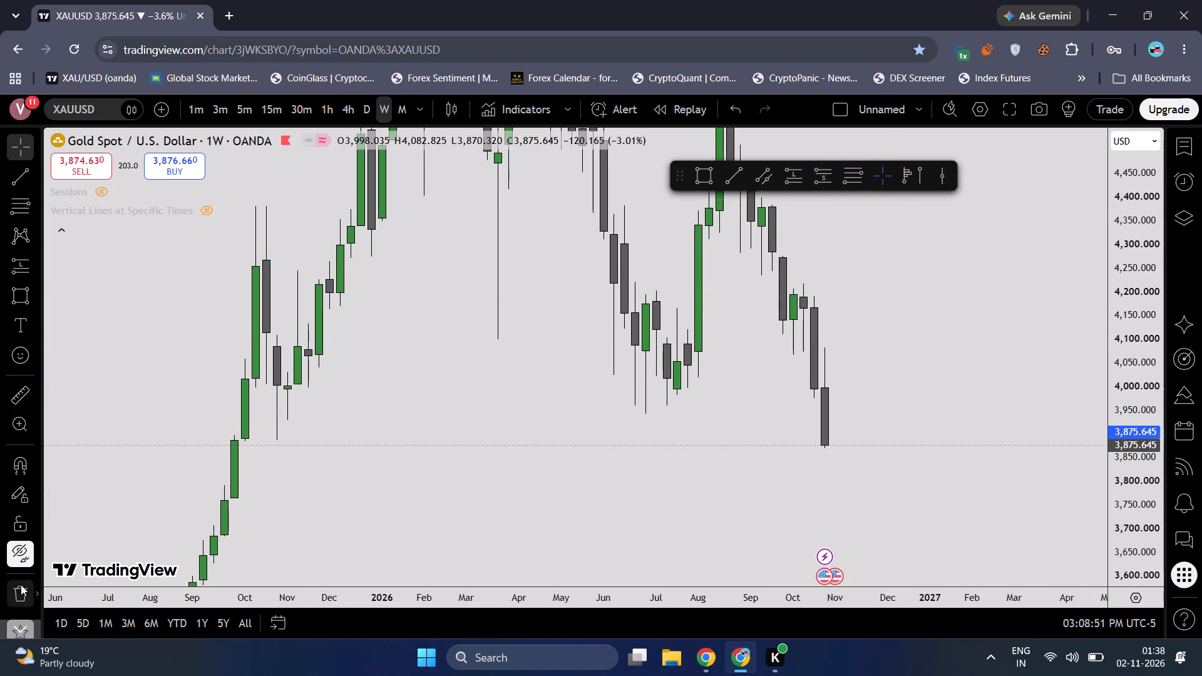
pyautogui.moveTo(444, 367); pyautogui.dragTo(420, 526)
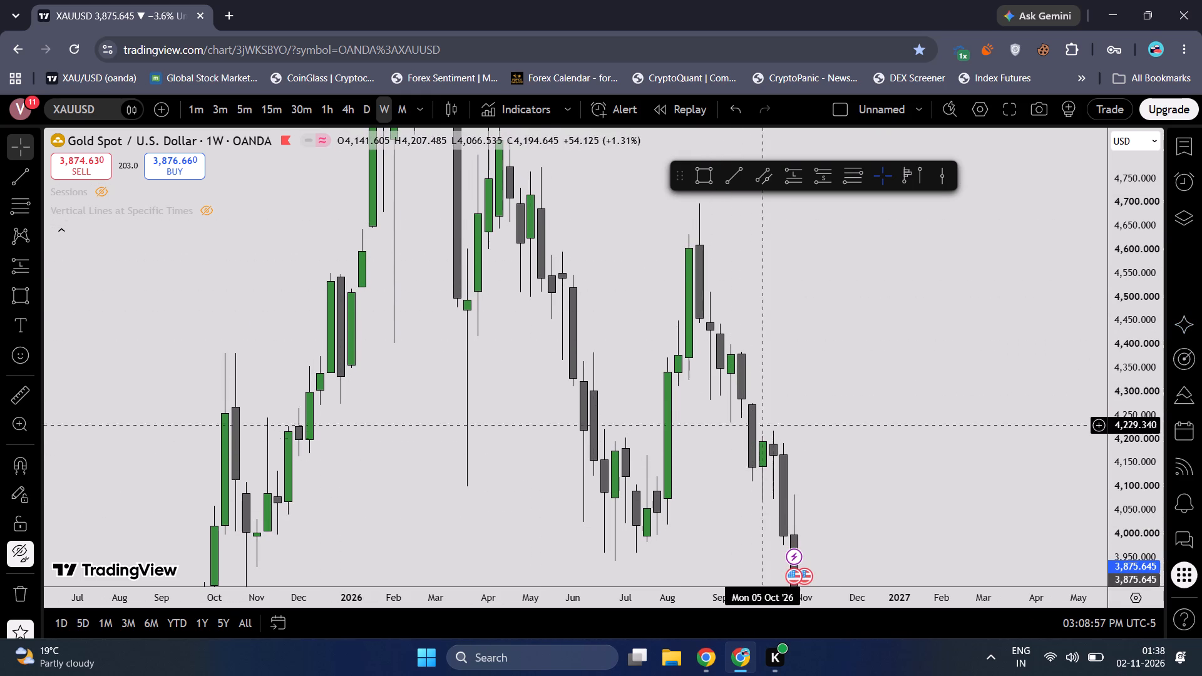
pyautogui.moveTo(804, 504); pyautogui.dragTo(777, 357)
pyautogui.moveTo(691, 486); pyautogui.dragTo(732, 387)
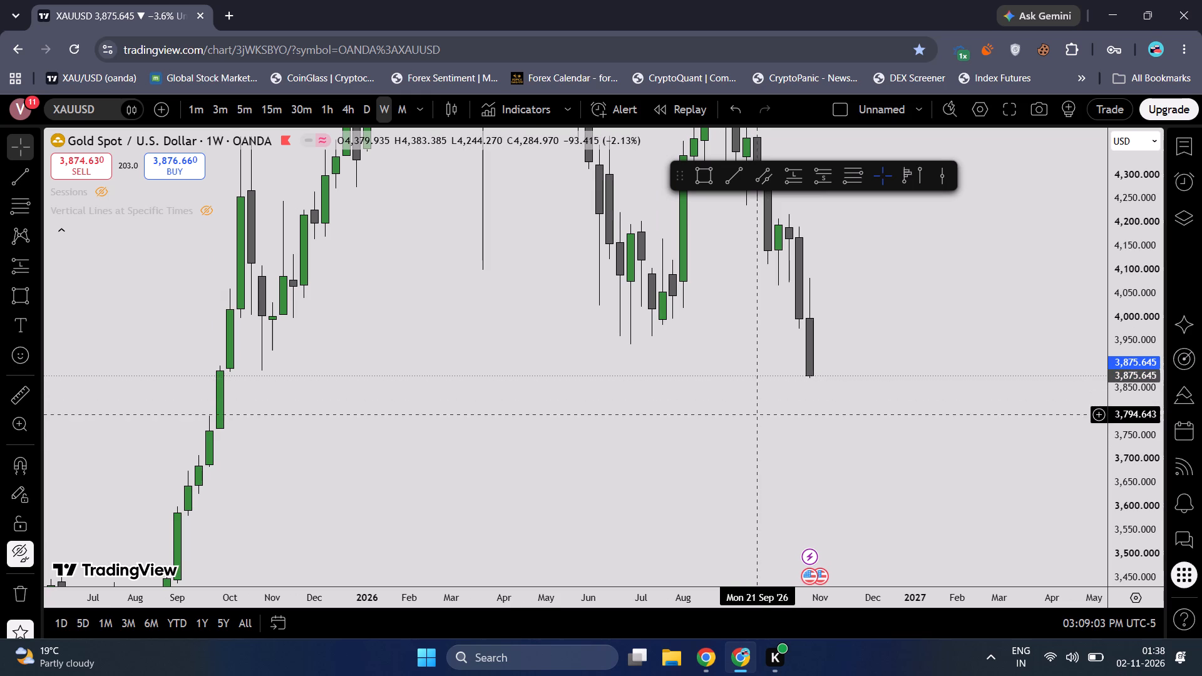
# Switch the chart to the daily interval and frame the July to October 2026 candles.
pyautogui.click(359, 109)
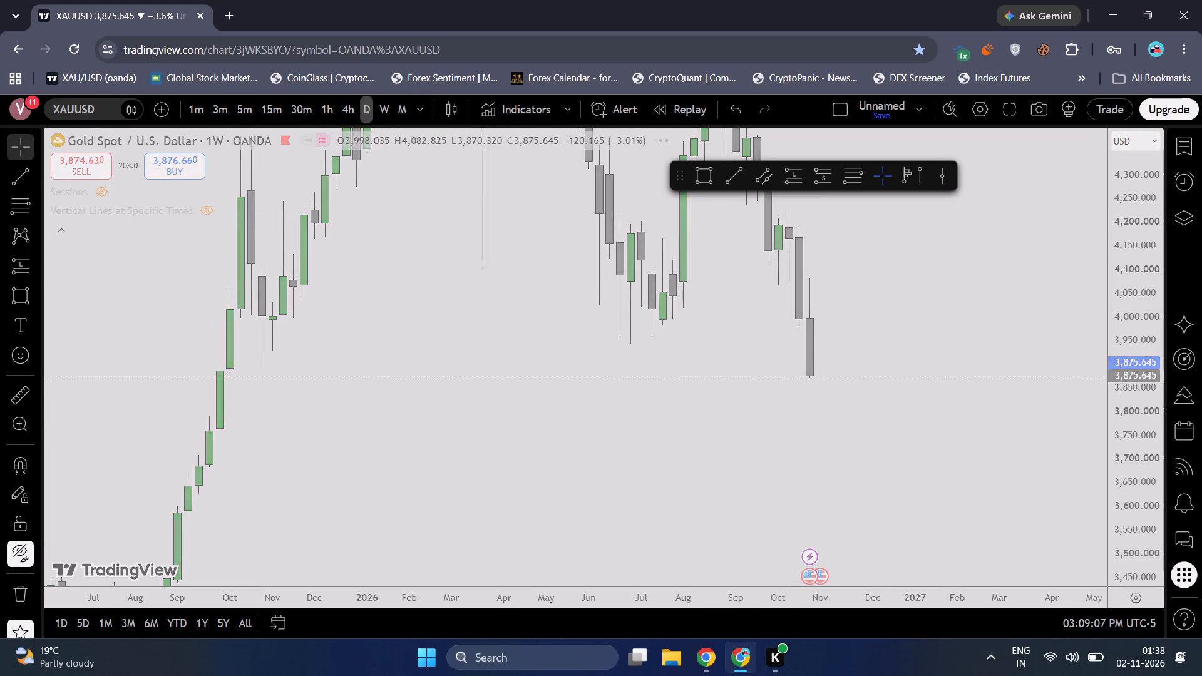
pyautogui.scroll(-6, 412, 287)
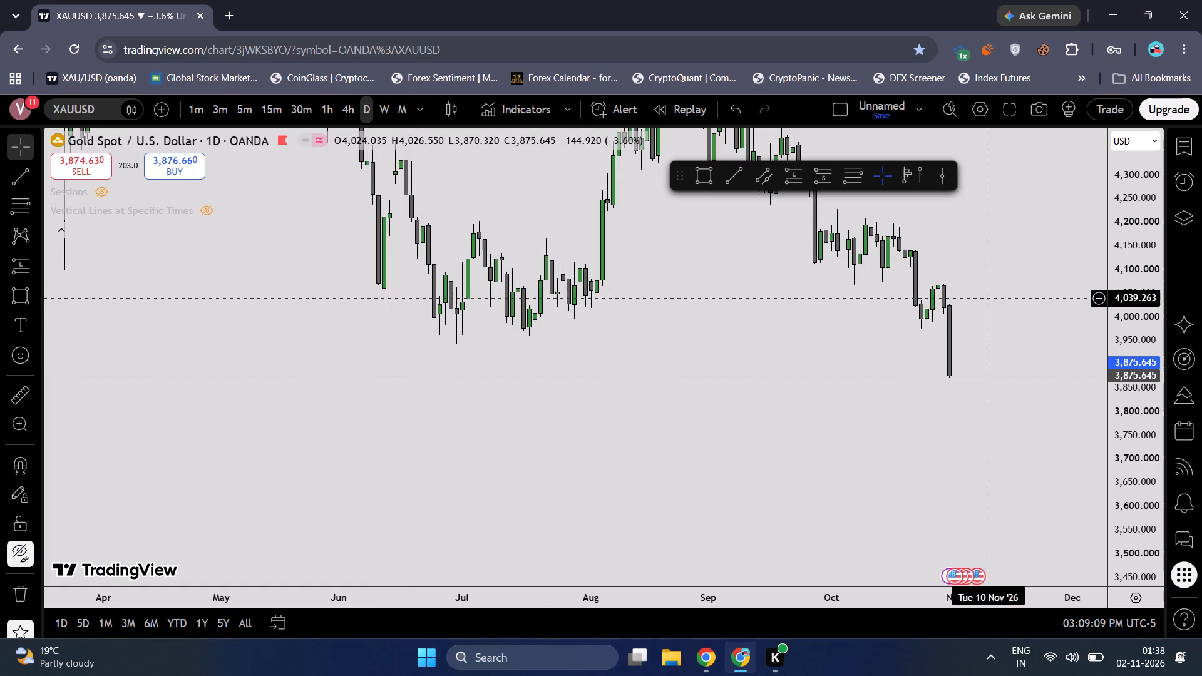
pyautogui.scroll(3, 1133, 331)
pyautogui.moveTo(1067, 322); pyautogui.dragTo(726, 374)
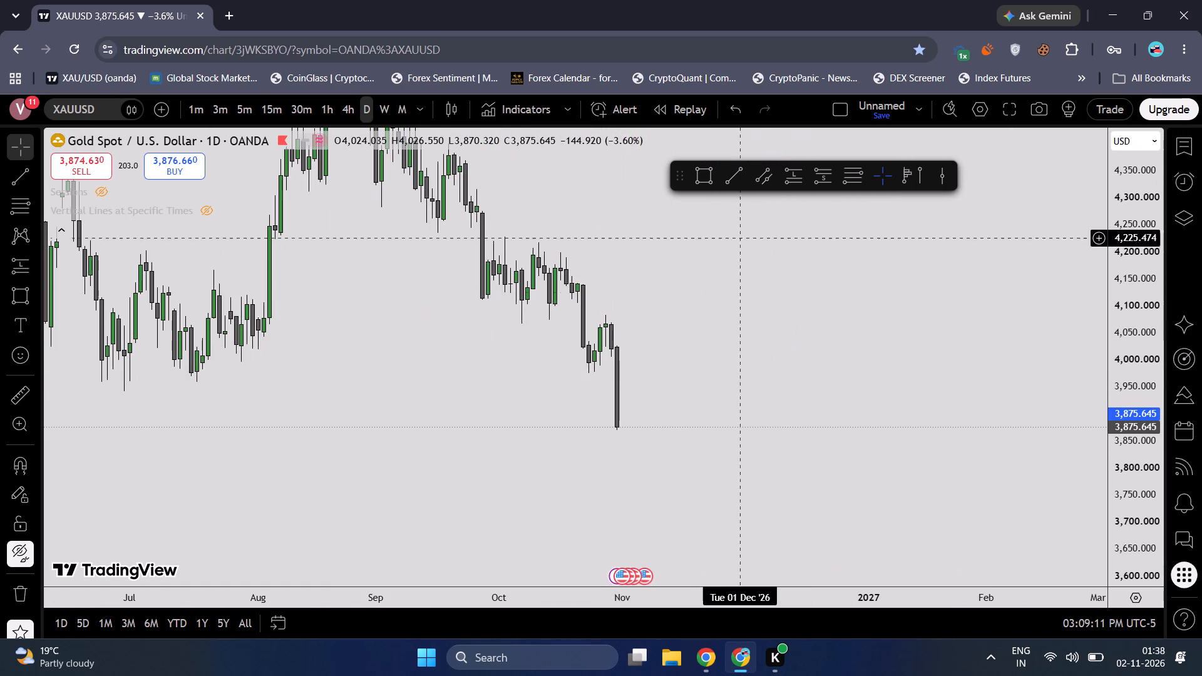
# Draw a rectangle from 28 October to about 12 November 2026 between about 4,082.8 and 4,020.6 and apply the 1D - POI template.
pyautogui.click(711, 177)
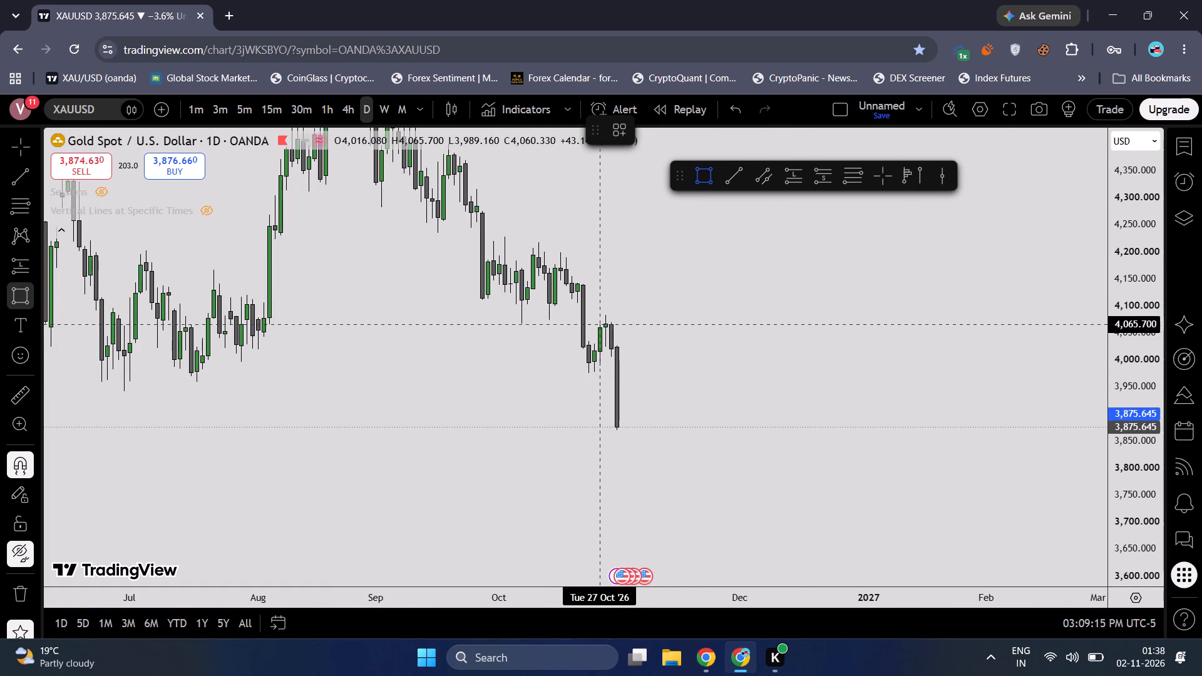
pyautogui.keyDown('ctrl'); pyautogui.click(607, 316); pyautogui.keyUp('ctrl')
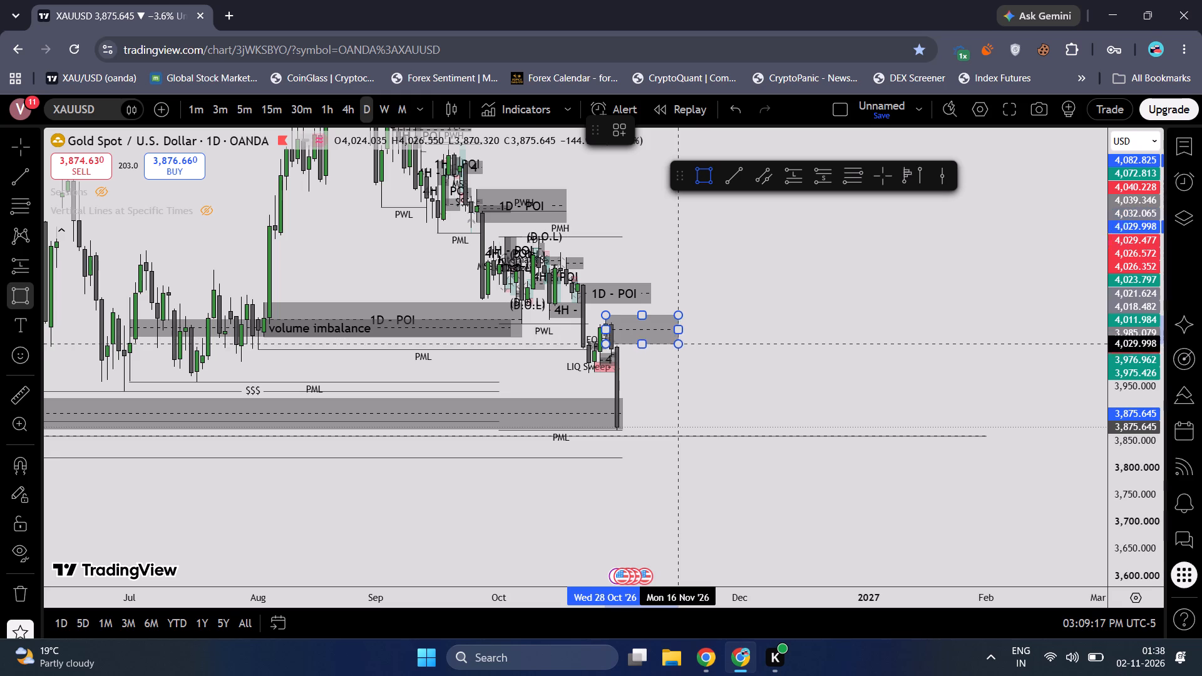
pyautogui.keyDown('ctrl'); pyautogui.click(610, 342); pyautogui.keyUp('ctrl')
pyautogui.moveTo(612, 334); pyautogui.dragTo(684, 334)
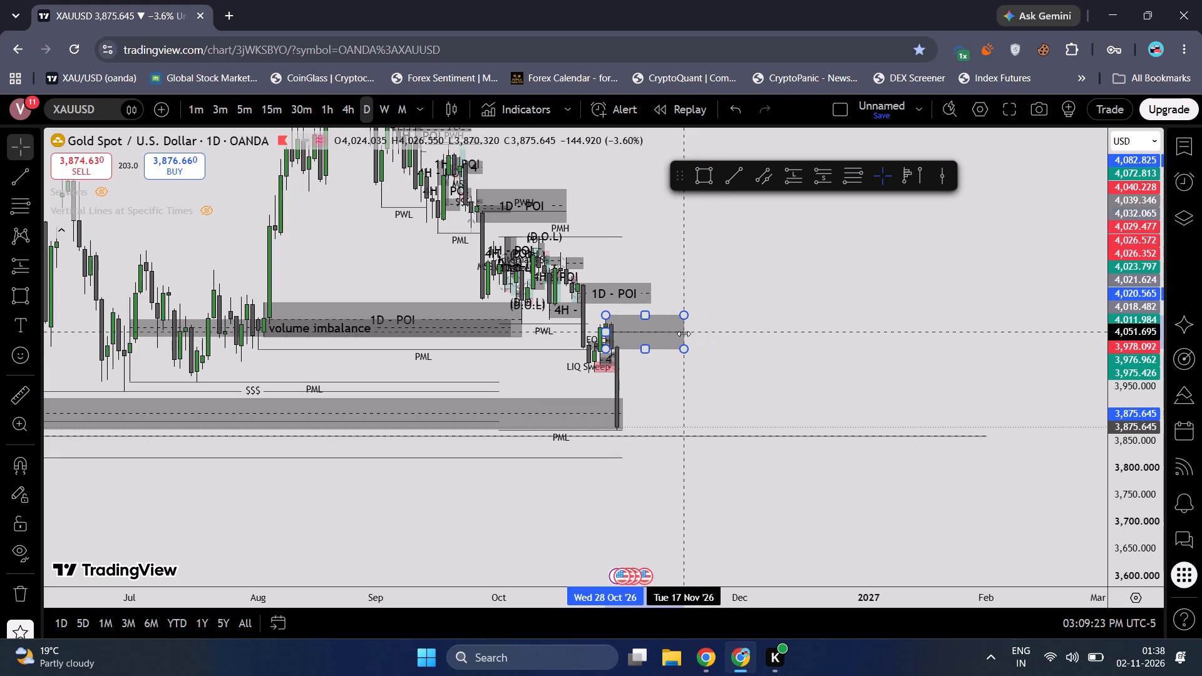
pyautogui.moveTo(684, 334); pyautogui.dragTo(665, 334)
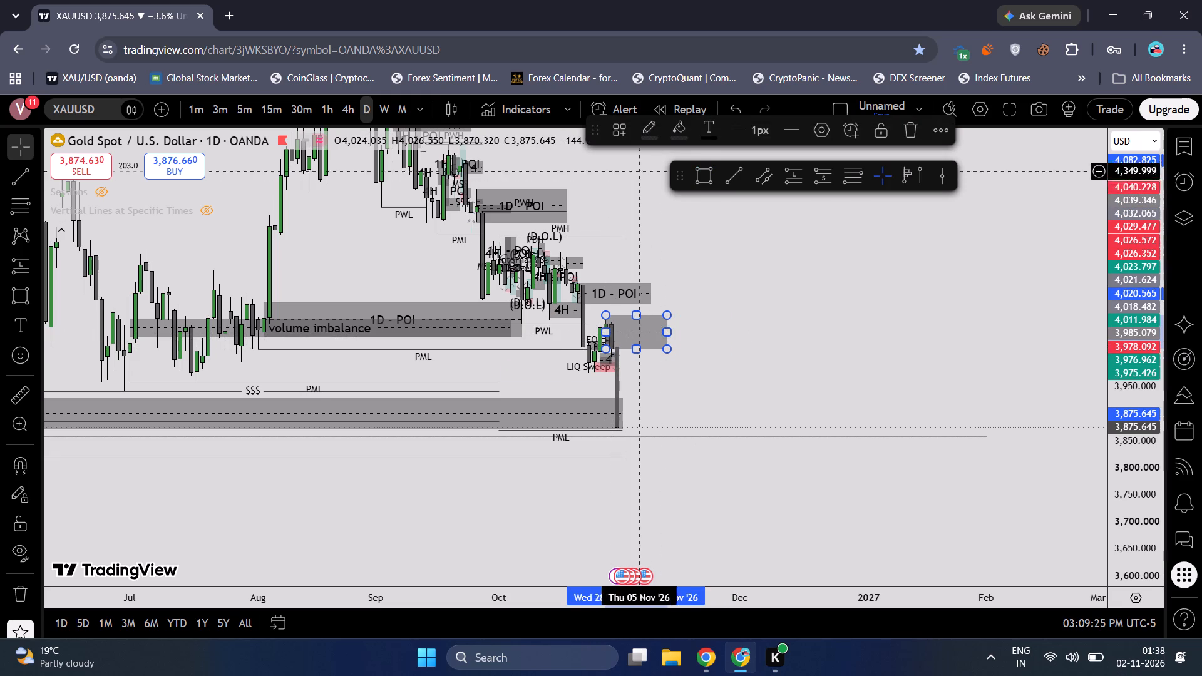
pyautogui.click(611, 134)
pyautogui.scroll(-3, 622, 350)
pyautogui.click(635, 186)
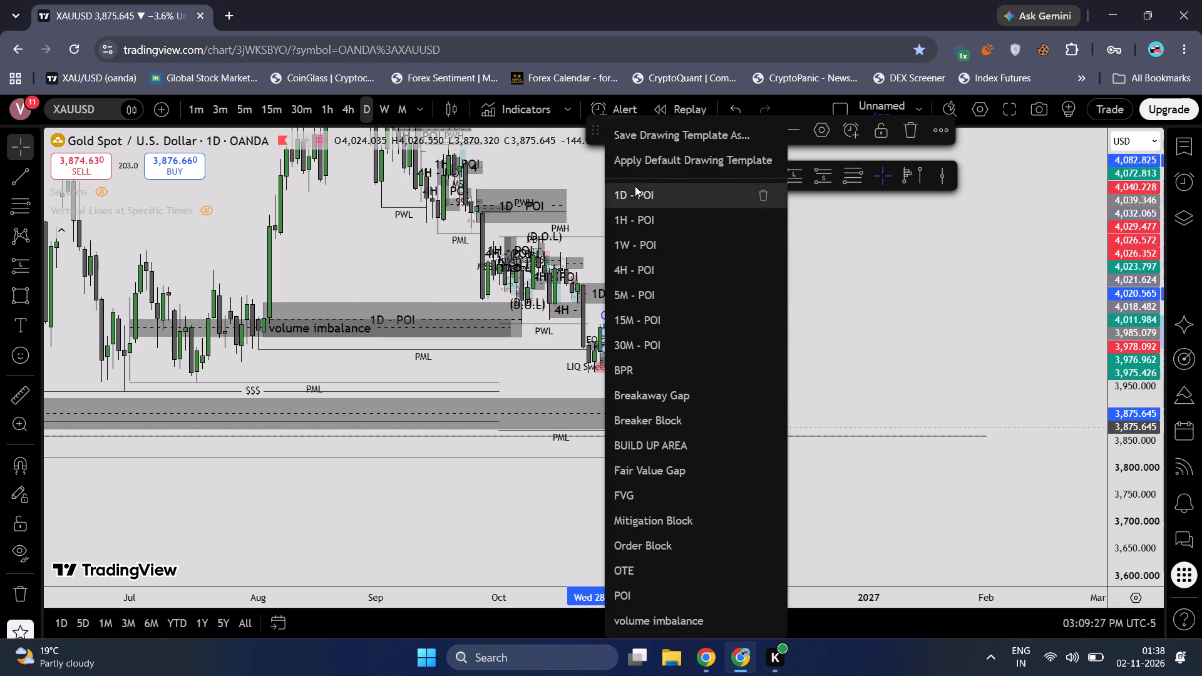
# Adjust the lowest PML line to start at the last daily candle's low of 3,870.320 and end at 15 December 2026.
pyautogui.moveTo(752, 367); pyautogui.dragTo(944, 296)
pyautogui.moveTo(878, 438); pyautogui.dragTo(872, 460)
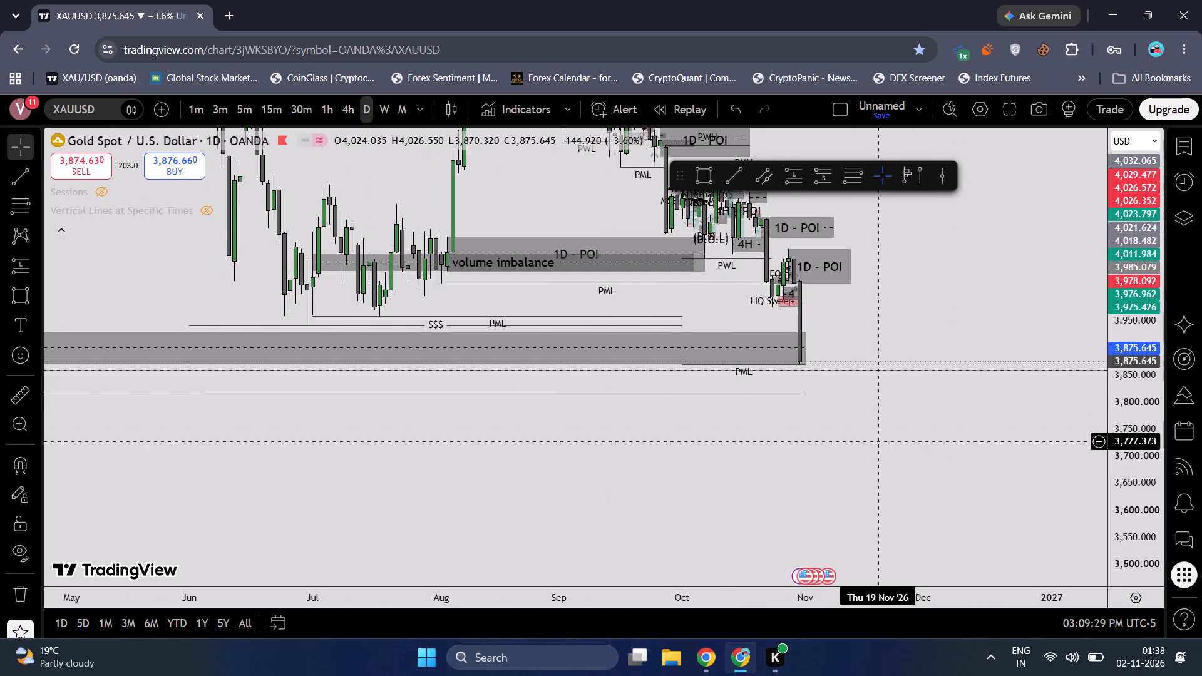
pyautogui.moveTo(872, 460); pyautogui.dragTo(871, 476)
pyautogui.scroll(9, 1199, 438)
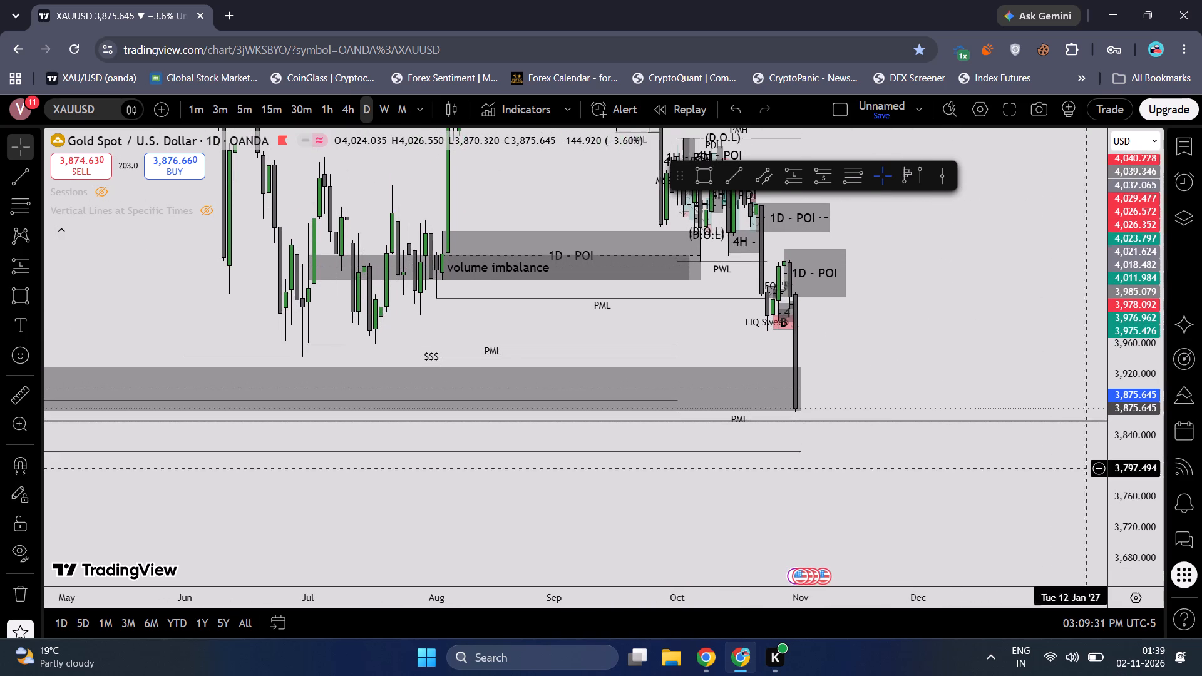
pyautogui.scroll(2, 1201, 501)
pyautogui.scroll(-1, 1201, 501)
pyautogui.scroll(10, 1201, 501)
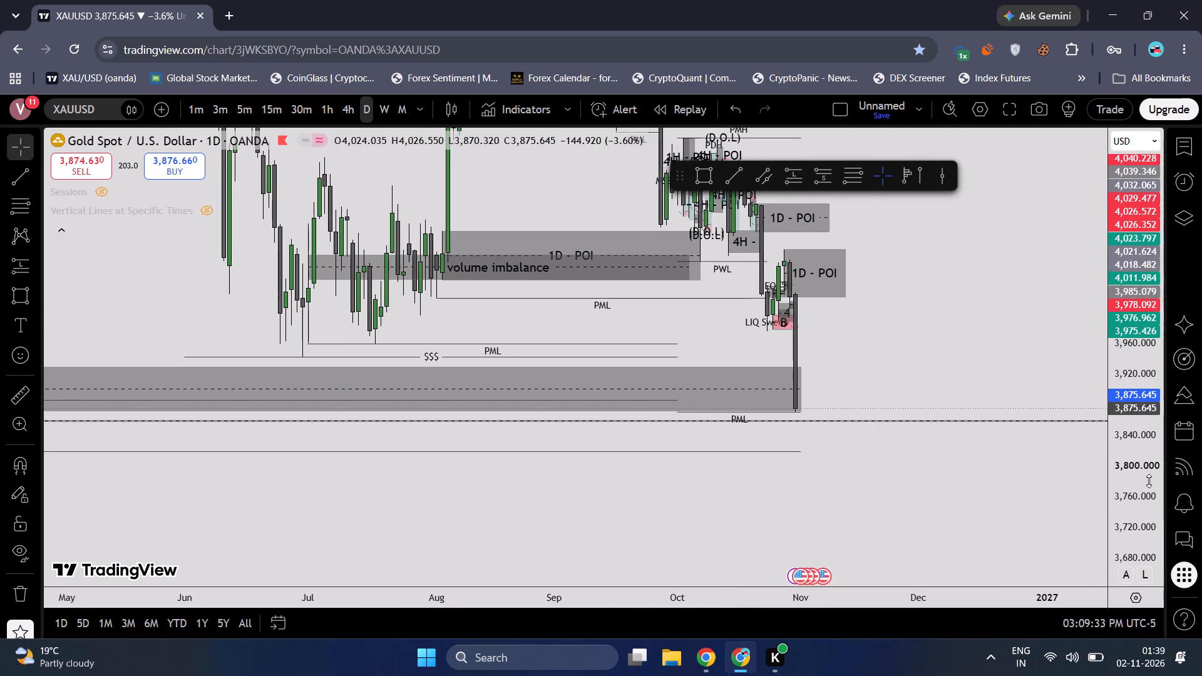
pyautogui.scroll(17, 1149, 481)
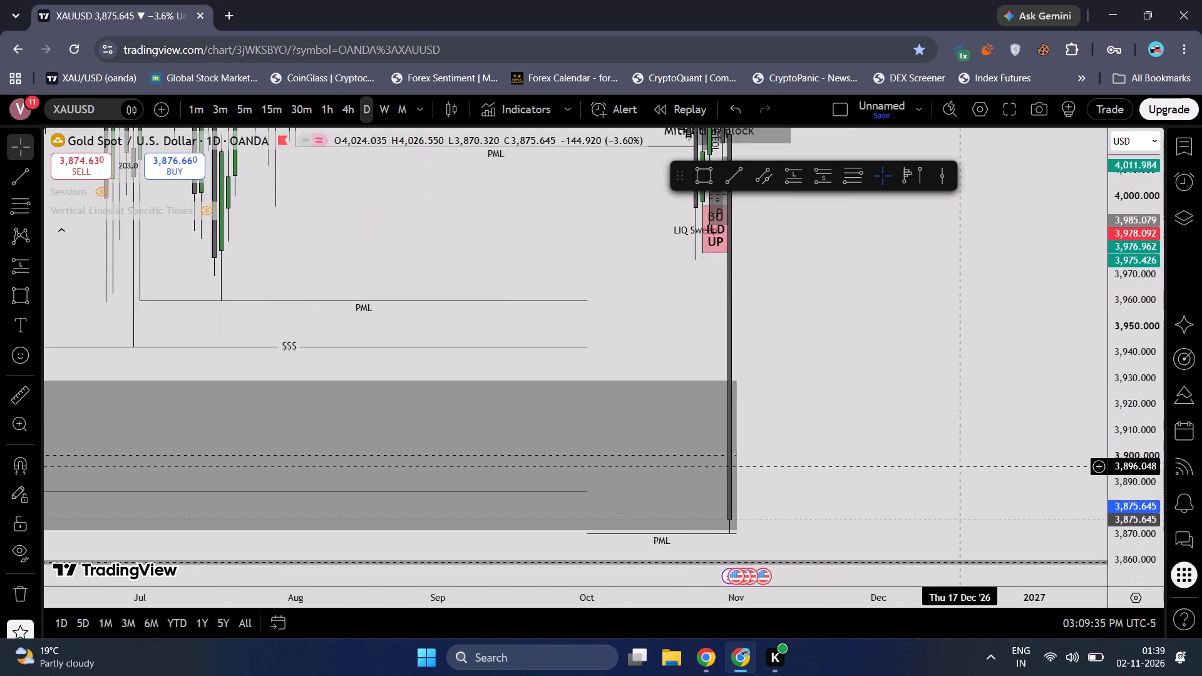
pyautogui.scroll(-4, 925, 460)
pyautogui.moveTo(840, 535); pyautogui.dragTo(992, 525)
pyautogui.moveTo(729, 535); pyautogui.dragTo(758, 535)
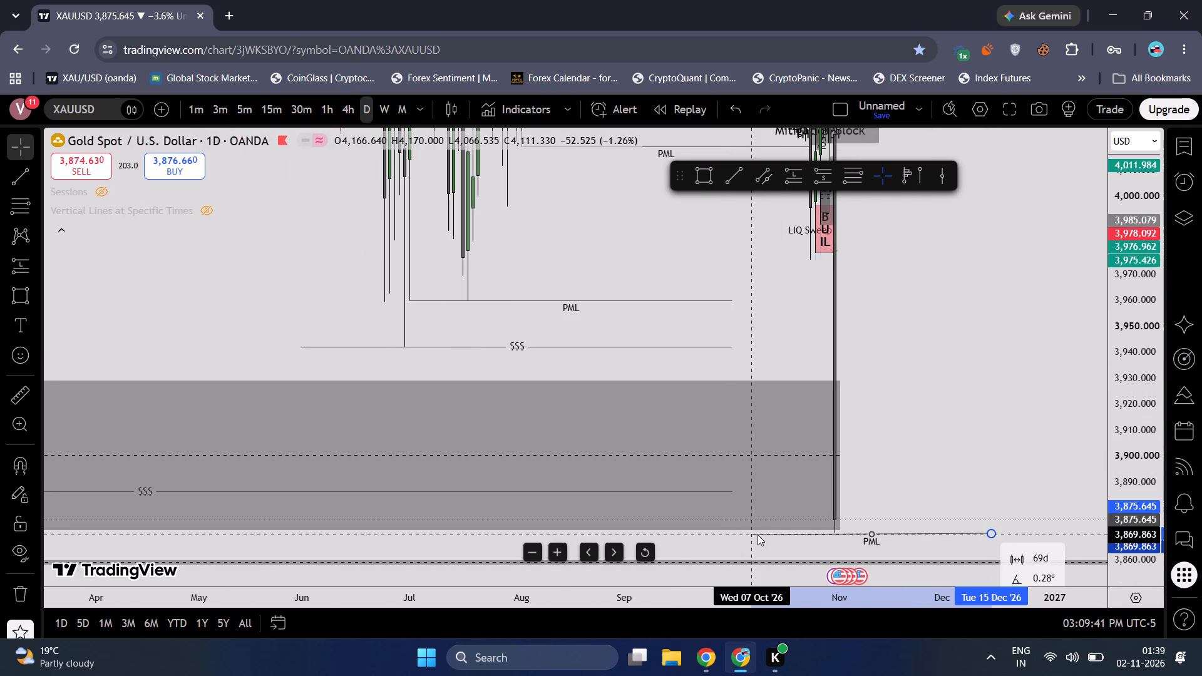
pyautogui.moveTo(758, 535); pyautogui.dragTo(831, 533)
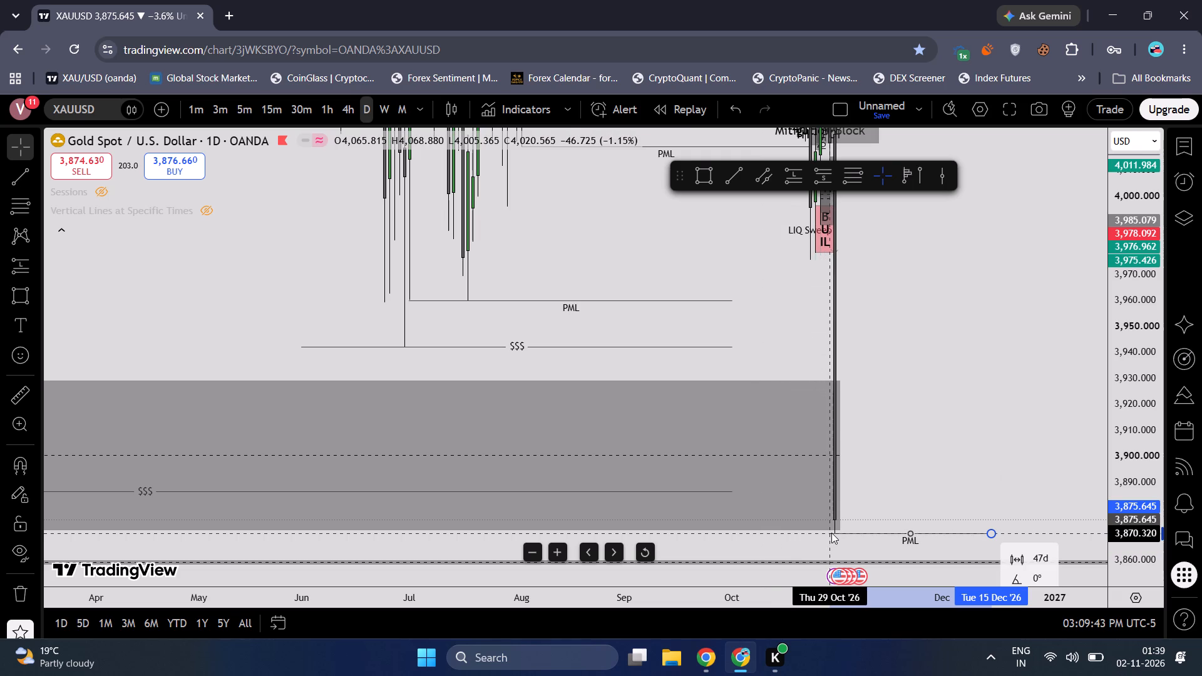
pyautogui.moveTo(831, 533); pyautogui.dragTo(835, 533)
# Extend the PMH line that starts on 1 October 2026 to 22 December 2026, keeping it horizontal.
pyautogui.moveTo(927, 412); pyautogui.dragTo(853, 647)
pyautogui.moveTo(896, 373); pyautogui.dragTo(866, 514)
pyautogui.moveTo(1161, 310); pyautogui.dragTo(1159, 608)
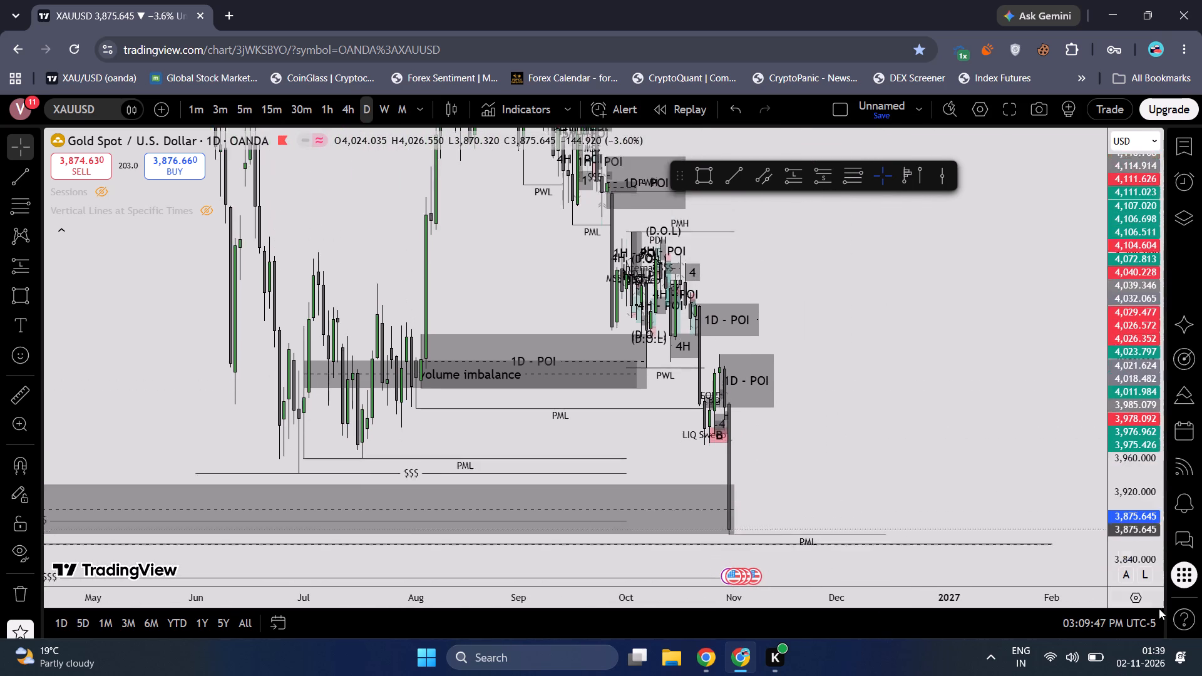
pyautogui.moveTo(1159, 608); pyautogui.dragTo(1159, 610)
pyautogui.moveTo(734, 265); pyautogui.dragTo(761, 262)
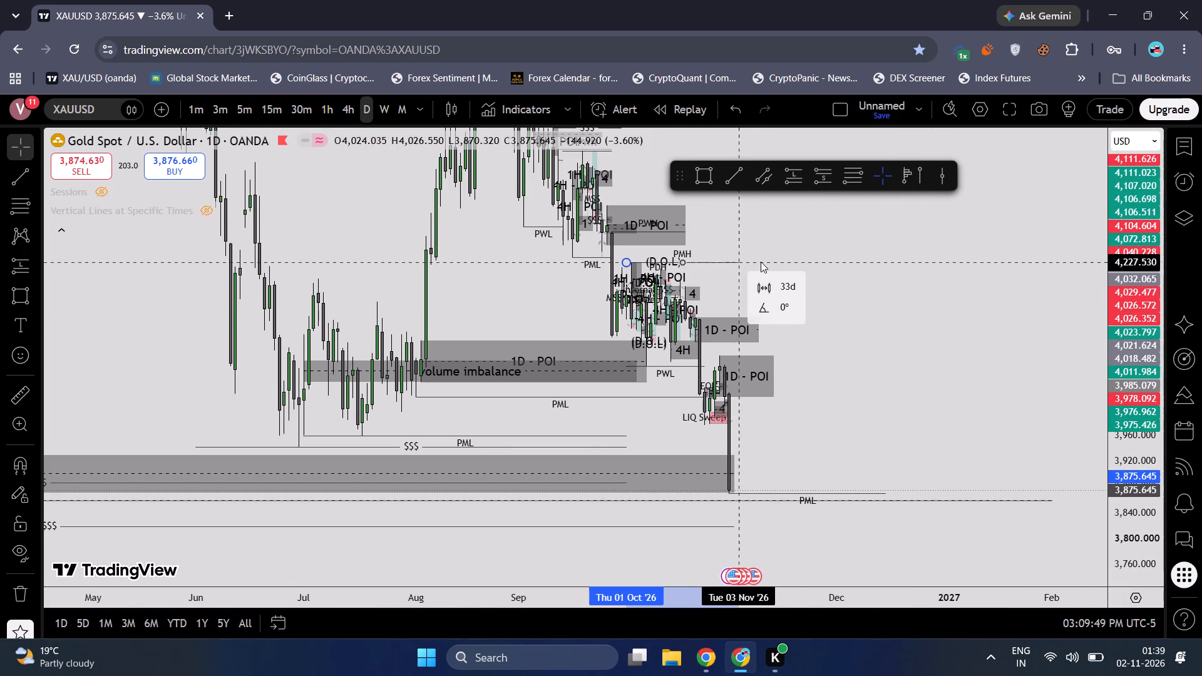
pyautogui.moveTo(761, 262); pyautogui.dragTo(909, 254)
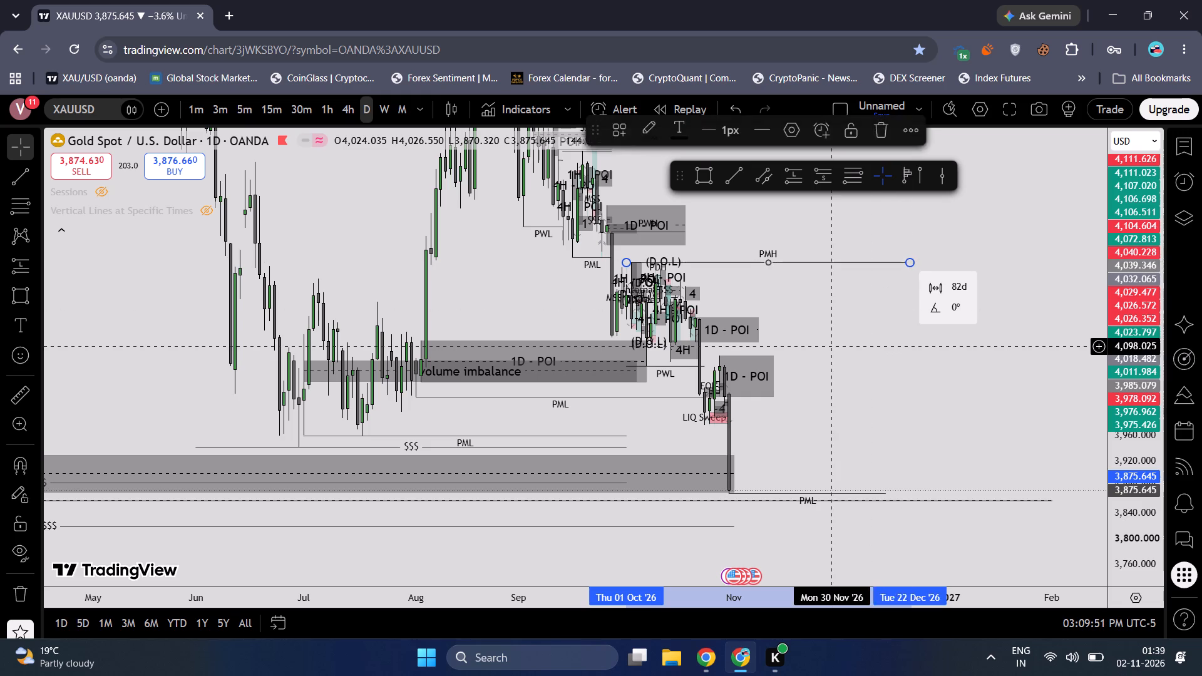
pyautogui.click(834, 346)
# Resize the lower 1D - POI rectangle to span 29 October to 16 November 2026, between 4,068.880 and 4,005.365.
pyautogui.moveTo(834, 346); pyautogui.dragTo(850, 277)
pyautogui.moveTo(866, 329); pyautogui.dragTo(868, 353)
pyautogui.scroll(5, 1146, 456)
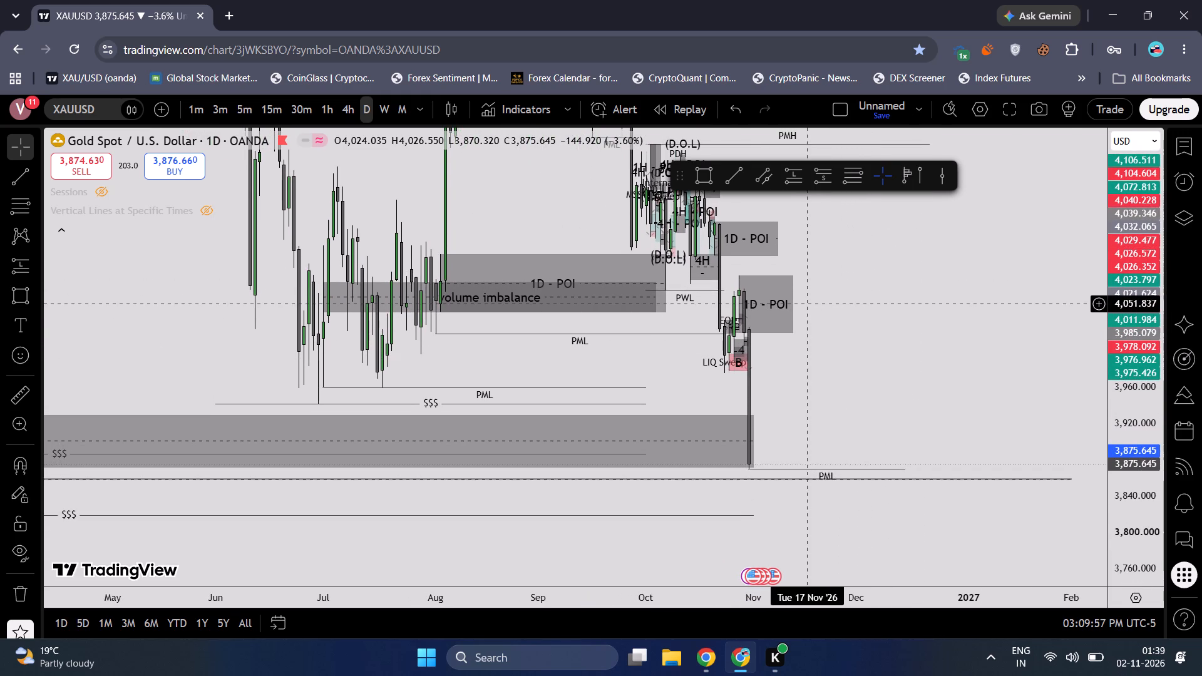
pyautogui.scroll(5, 850, 396)
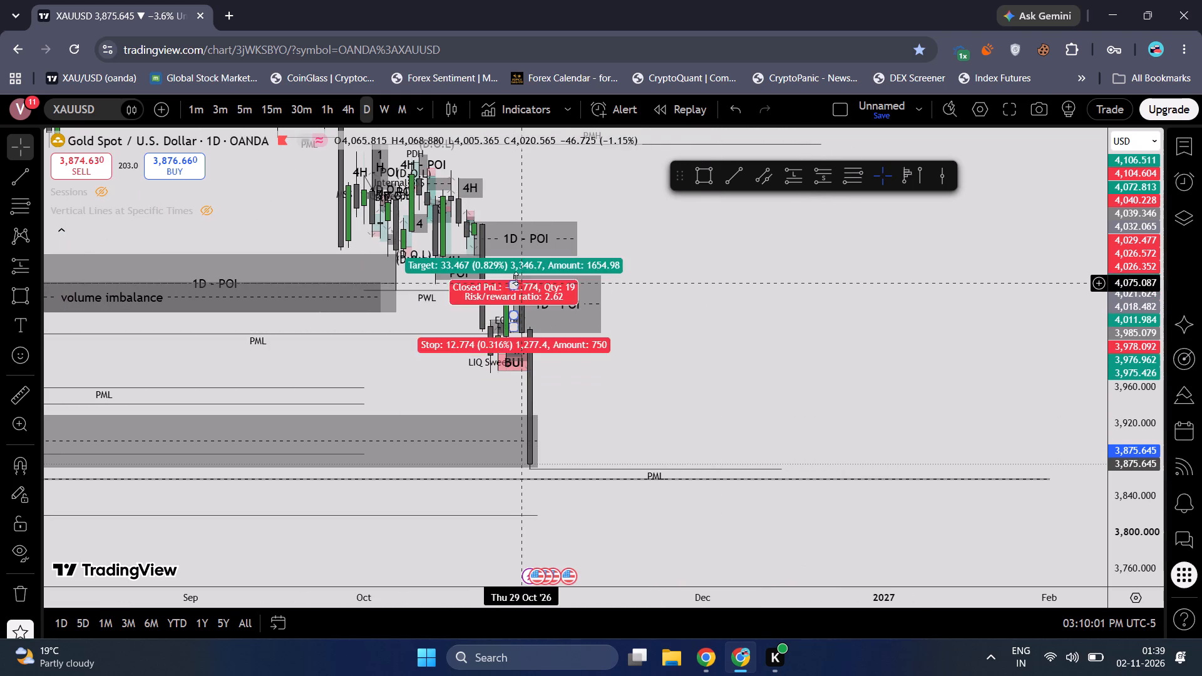
pyautogui.moveTo(516, 279); pyautogui.dragTo(520, 289)
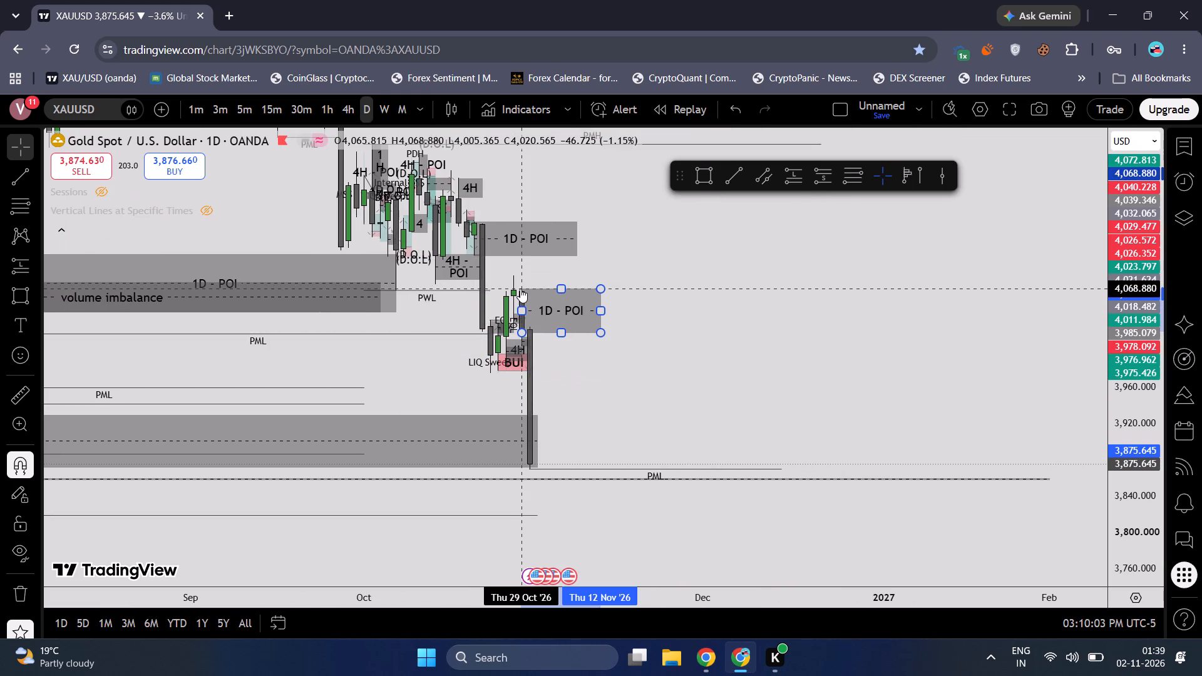
pyautogui.moveTo(520, 289); pyautogui.dragTo(521, 284)
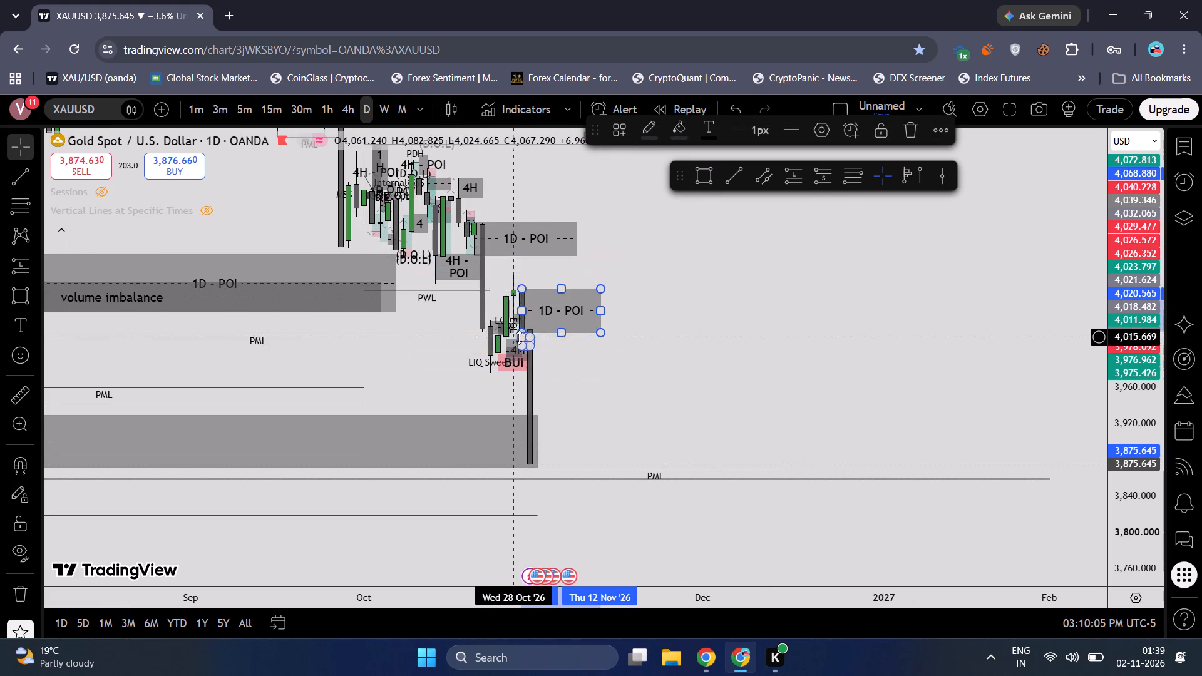
pyautogui.moveTo(523, 337); pyautogui.dragTo(523, 343)
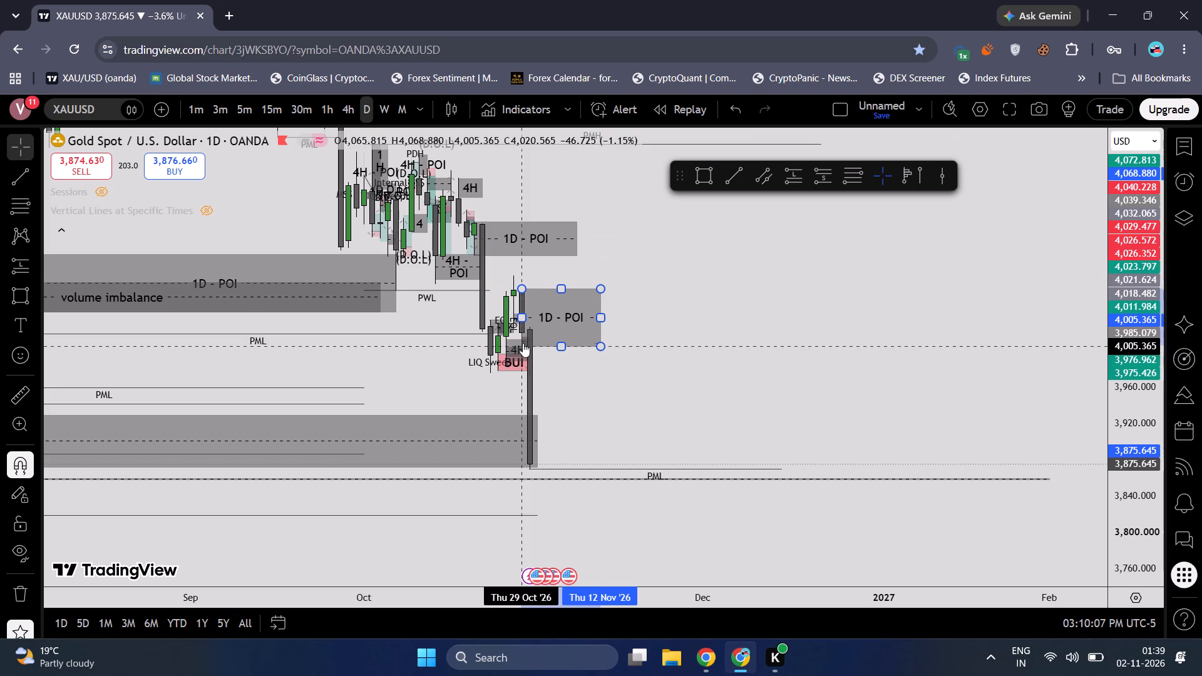
pyautogui.click(645, 396)
pyautogui.moveTo(599, 316); pyautogui.dragTo(617, 316)
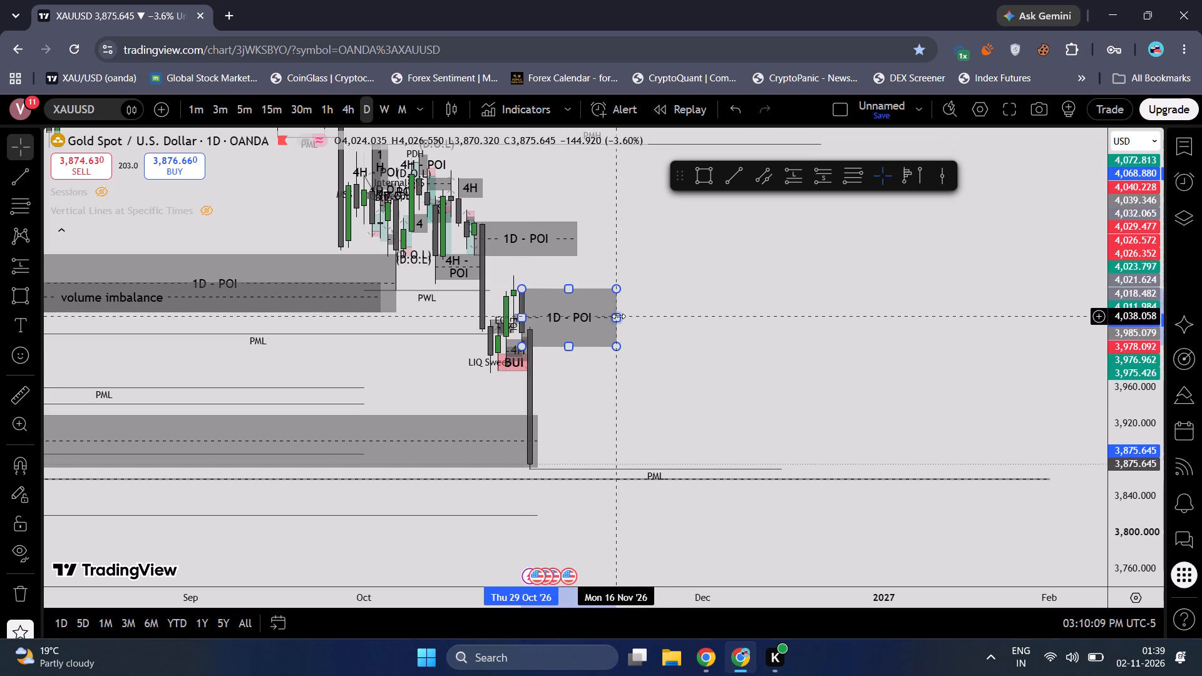
pyautogui.click(701, 309)
# Switch the chart to the 1-hour interval, frame the late October 2026 candles and hide all drawings.
pyautogui.moveTo(693, 329); pyautogui.dragTo(733, 309)
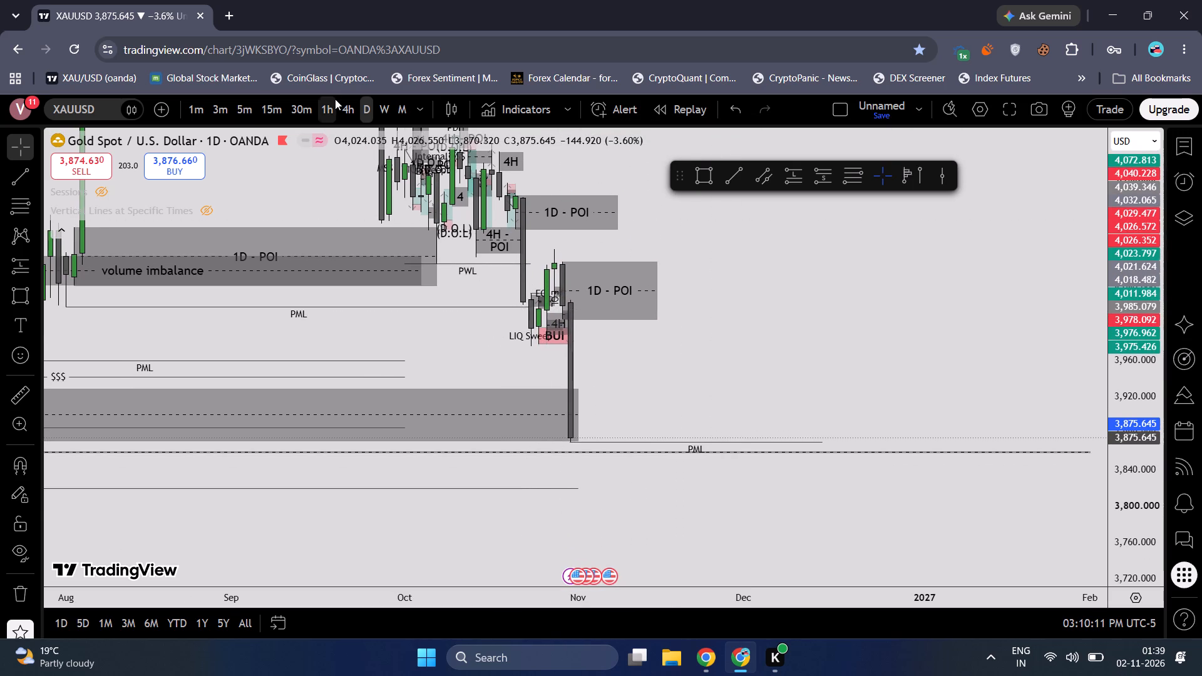
pyautogui.click(337, 100)
pyautogui.scroll(-12, 406, 187)
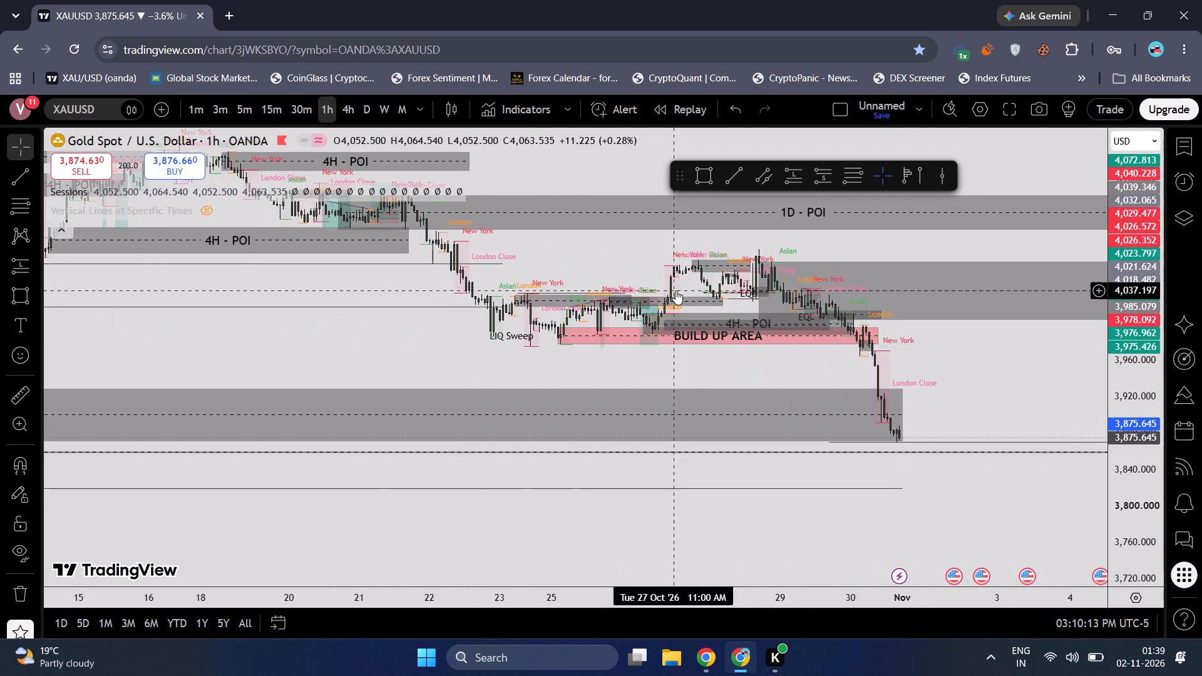
pyautogui.moveTo(1007, 369); pyautogui.dragTo(750, 393)
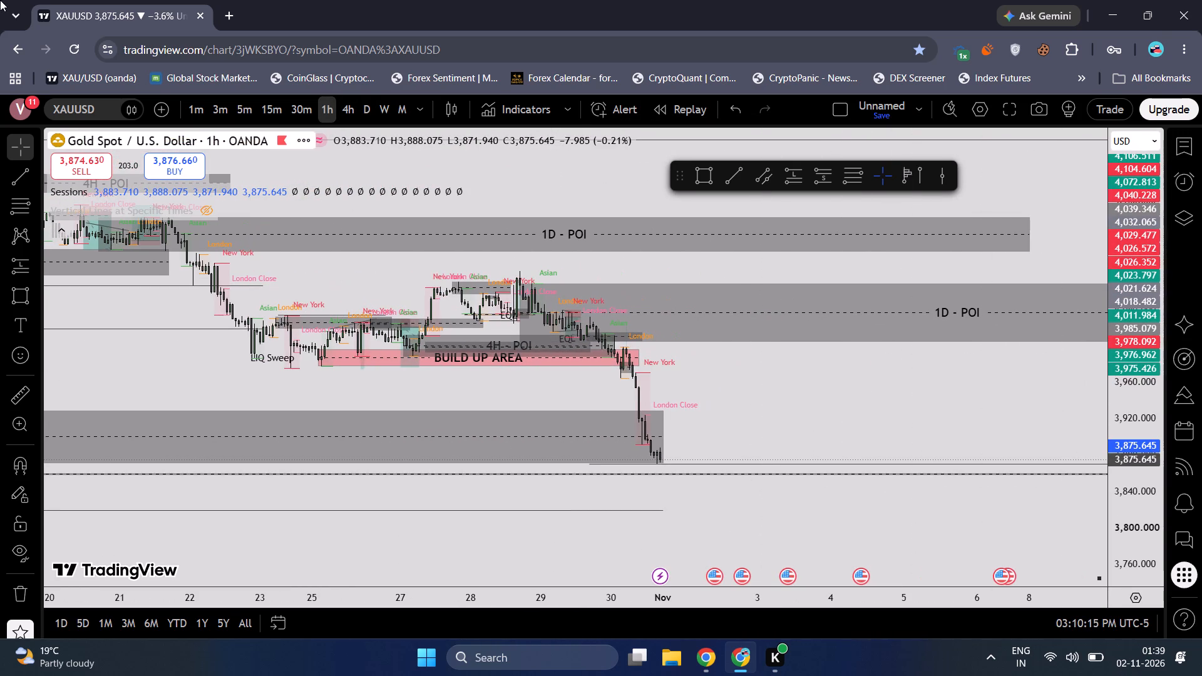
pyautogui.click(9, 540)
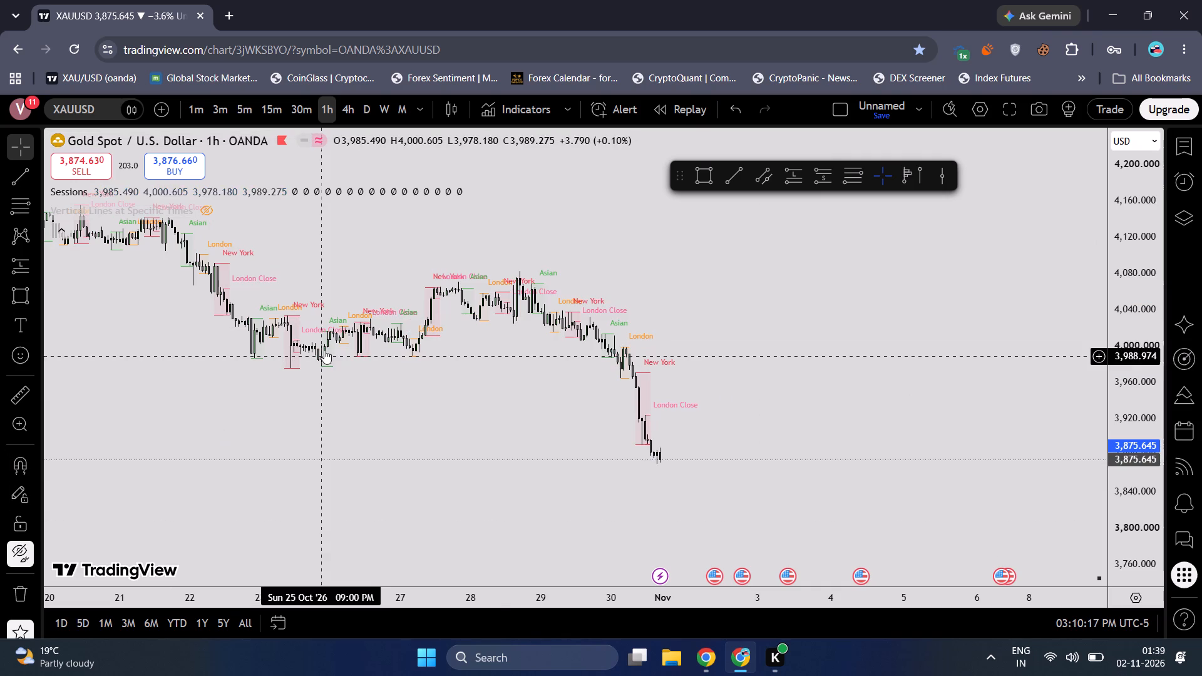
# Examine the bare hourly candles from July 2026 through the sharp drop at the end of October 2026.
pyautogui.scroll(-11, 573, 394)
pyautogui.scroll(1, 573, 383)
pyautogui.scroll(-5, 573, 383)
pyautogui.scroll(1, 573, 383)
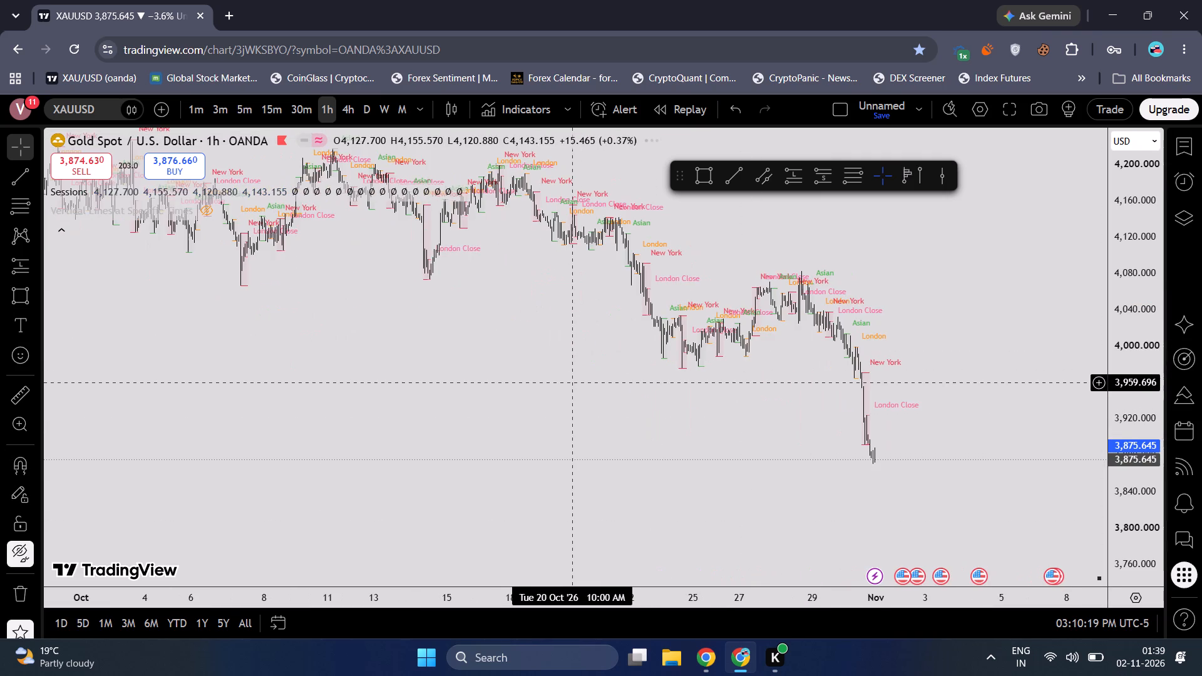
pyautogui.scroll(-1, 228, 375)
pyautogui.scroll(1, 229, 374)
pyautogui.scroll(-15, 229, 374)
pyautogui.moveTo(384, 369); pyautogui.dragTo(526, 598)
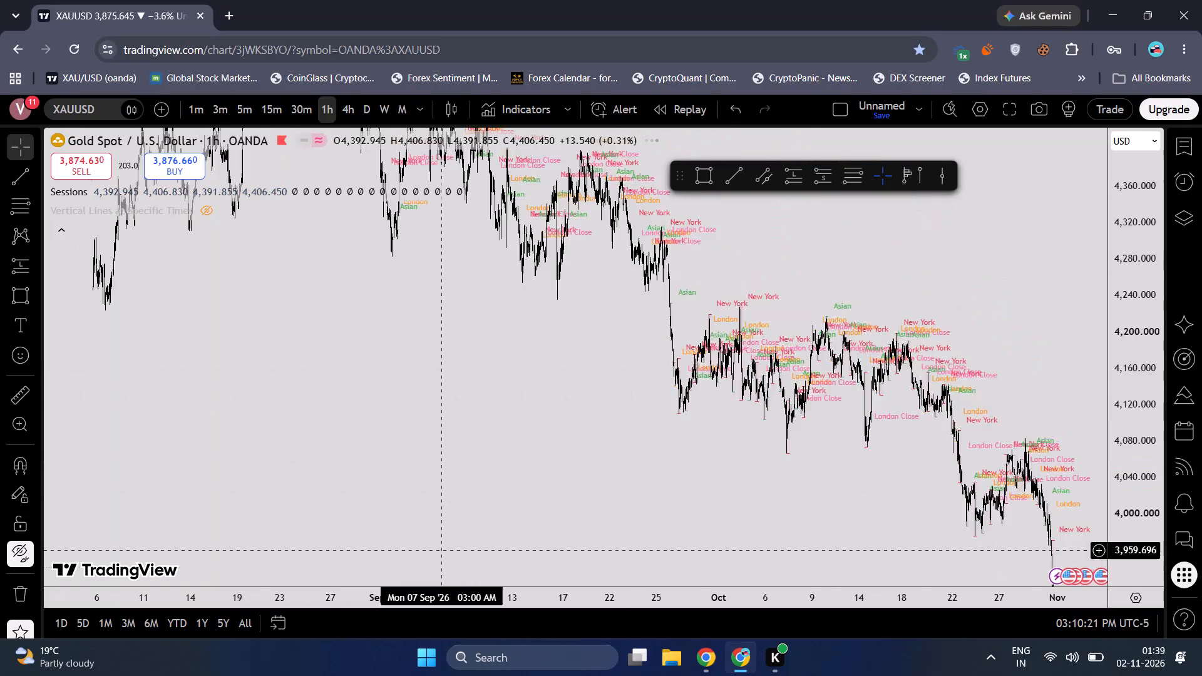
pyautogui.moveTo(526, 598); pyautogui.dragTo(844, 429)
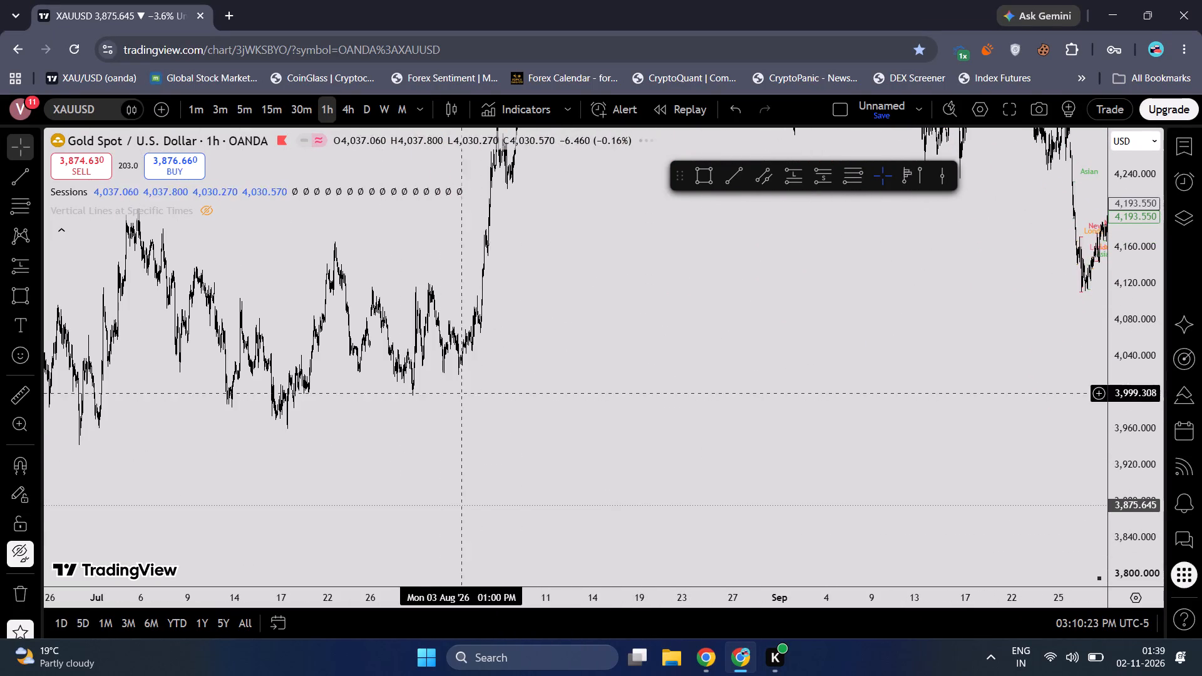
pyautogui.moveTo(409, 480); pyautogui.dragTo(749, 272)
pyautogui.moveTo(732, 266); pyautogui.dragTo(410, 327)
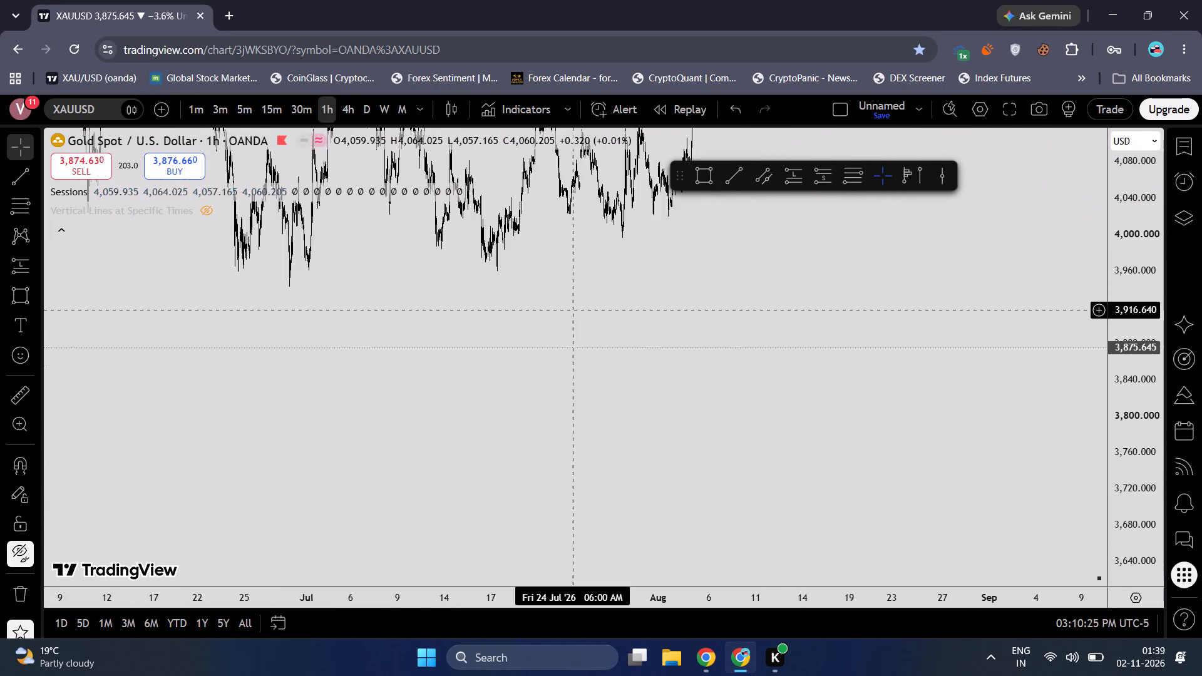
pyautogui.moveTo(410, 327); pyautogui.dragTo(79, 317)
pyautogui.moveTo(956, 302); pyautogui.dragTo(211, 325)
pyautogui.scroll(4, 403, 335)
pyautogui.moveTo(203, 325); pyautogui.dragTo(367, 307)
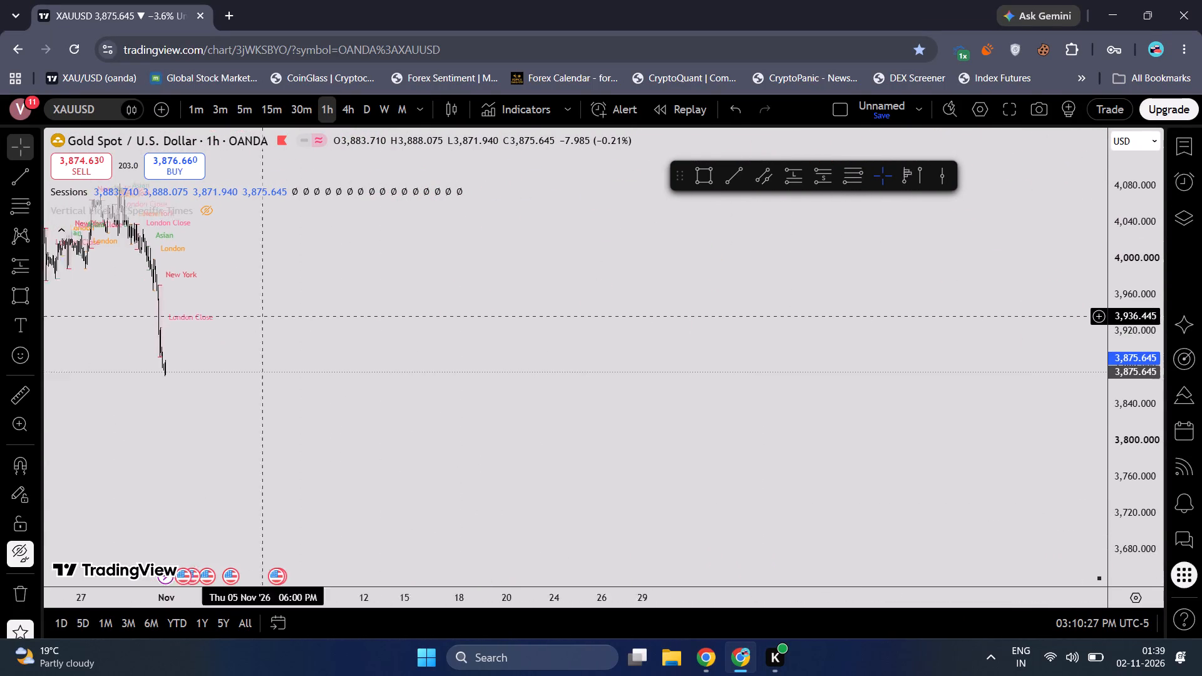
pyautogui.moveTo(367, 307); pyautogui.dragTo(894, 272)
pyautogui.scroll(10, 352, 299)
pyautogui.moveTo(365, 297); pyautogui.dragTo(736, 322)
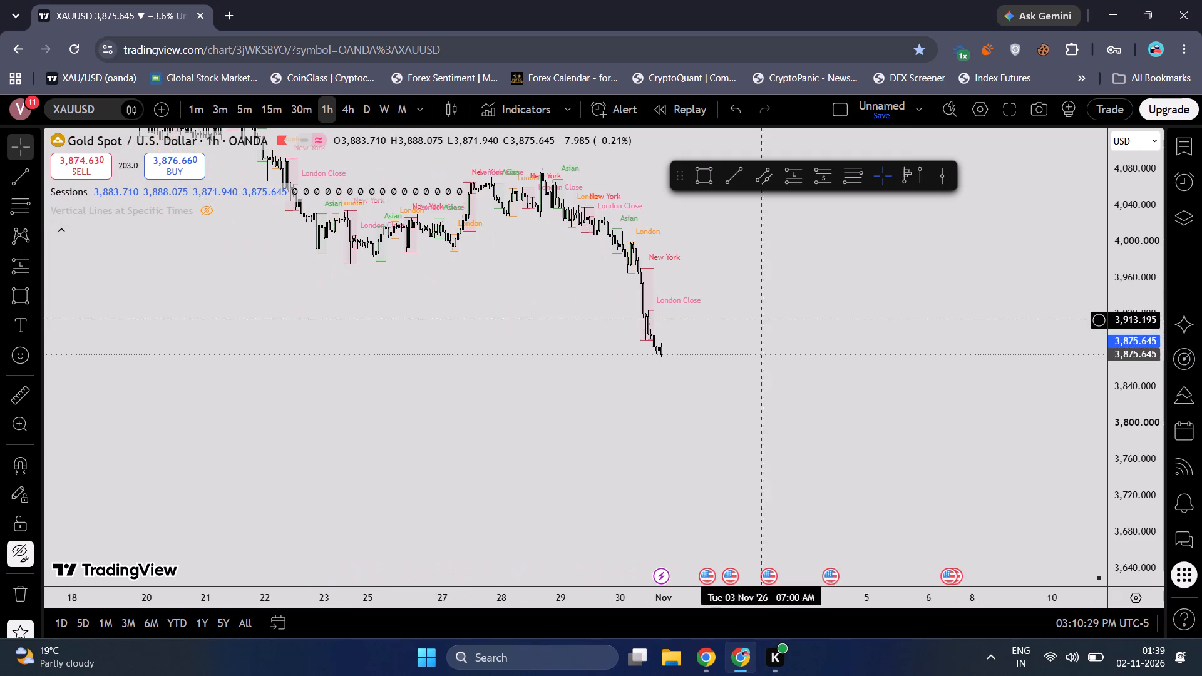
pyautogui.scroll(13, 1144, 371)
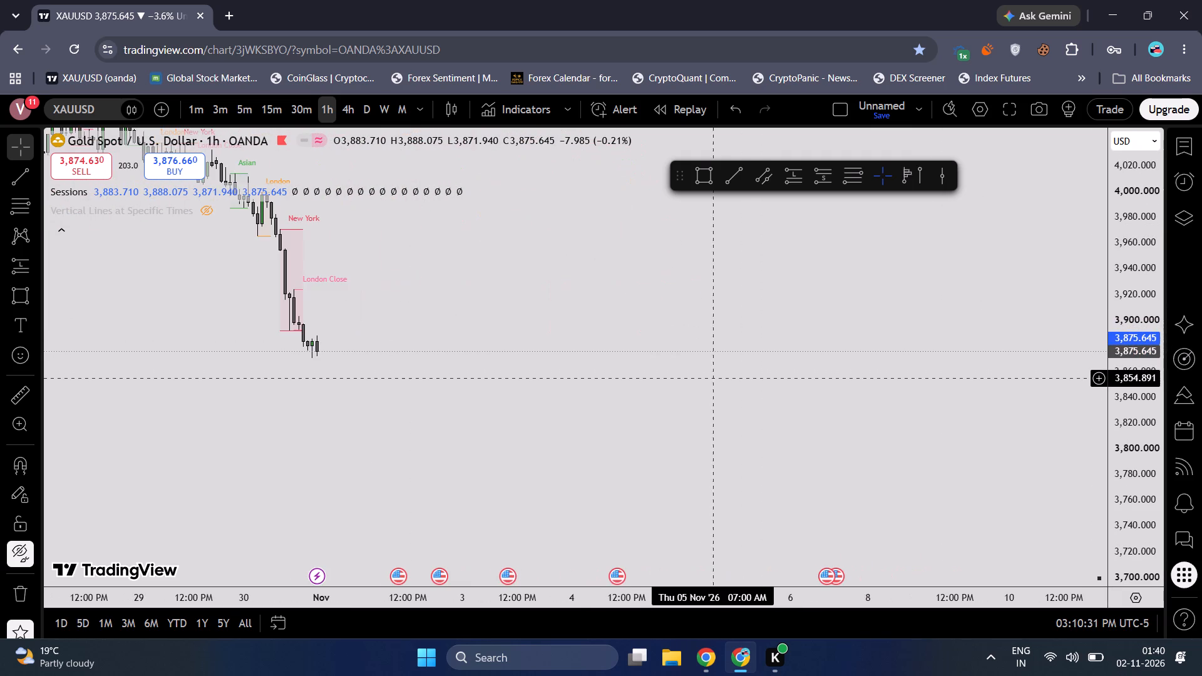
pyautogui.moveTo(581, 331); pyautogui.dragTo(702, 341)
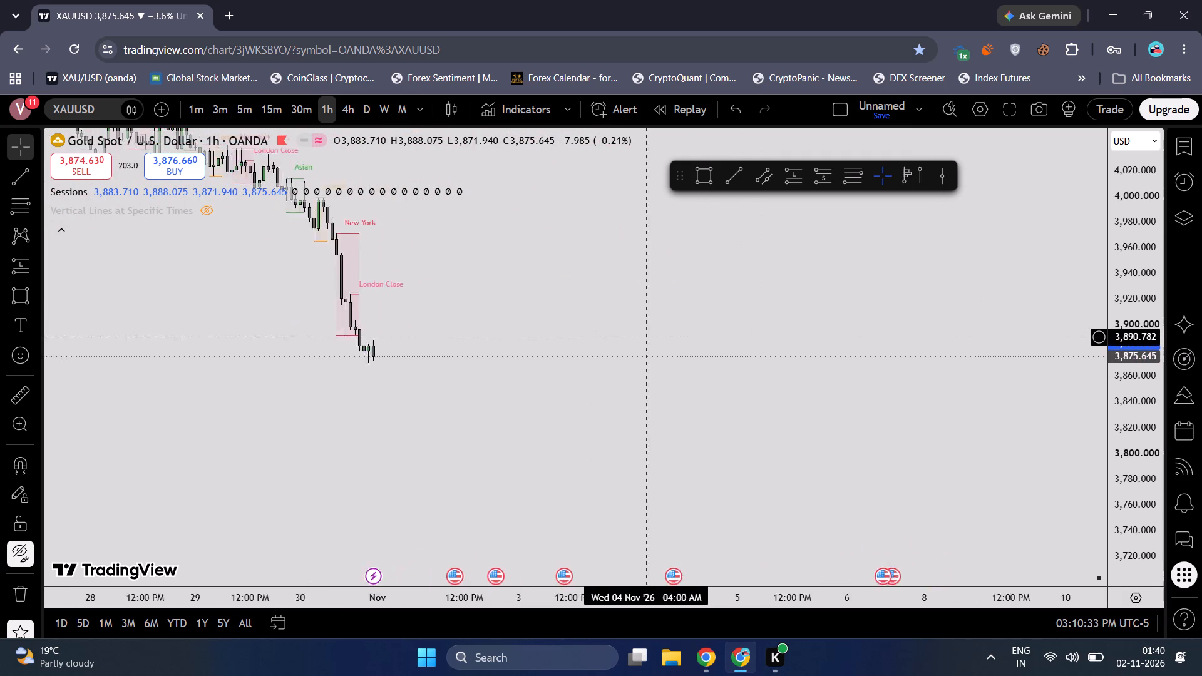
pyautogui.moveTo(702, 341); pyautogui.dragTo(853, 356)
# Switch to the 4-hour interval and examine price action around the current price level, back to the September–November 2025 candles.
pyautogui.click(342, 109)
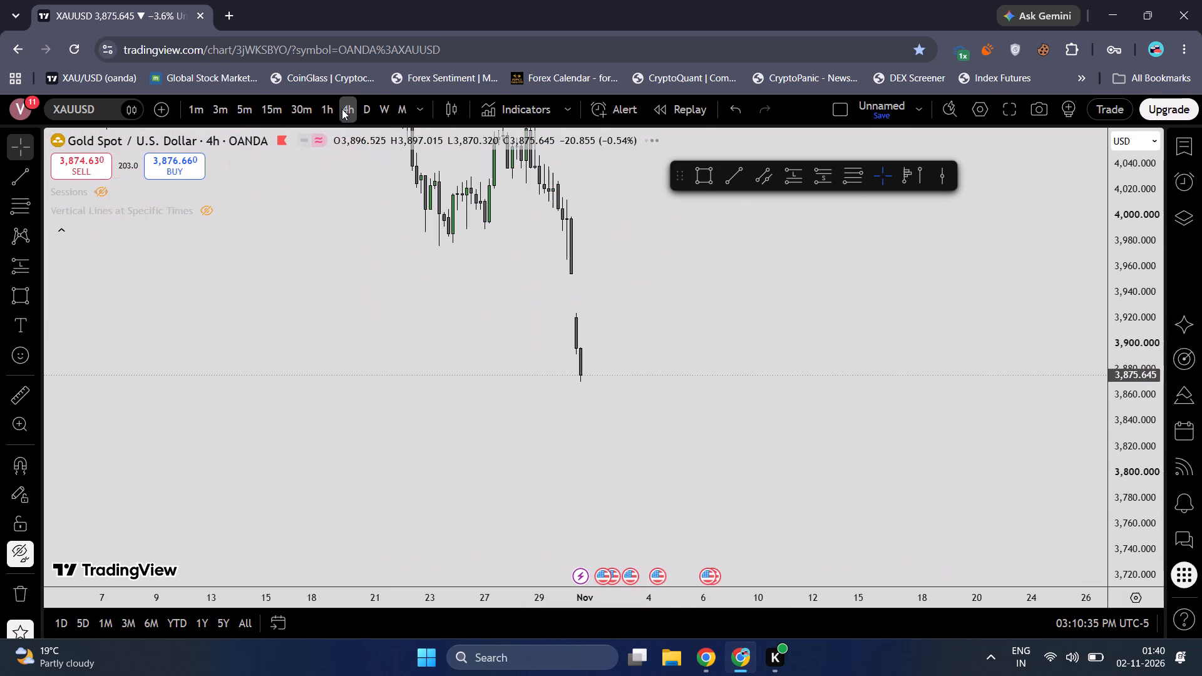
pyautogui.moveTo(329, 317); pyautogui.dragTo(640, 445)
pyautogui.scroll(-2, 627, 420)
pyautogui.scroll(1, 627, 419)
pyautogui.scroll(-6, 627, 419)
pyautogui.scroll(3, 637, 410)
pyautogui.scroll(-3, 637, 410)
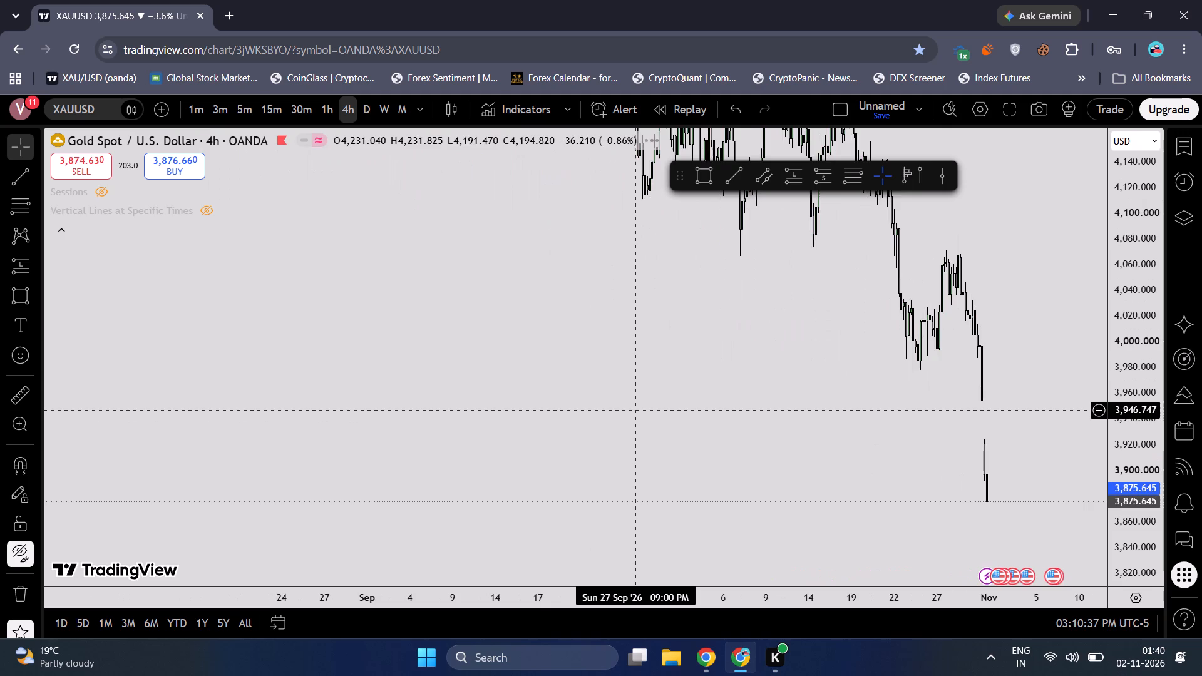
pyautogui.scroll(-3, 637, 410)
pyautogui.scroll(2, 637, 410)
pyautogui.scroll(-7, 637, 410)
pyautogui.scroll(-11, 465, 416)
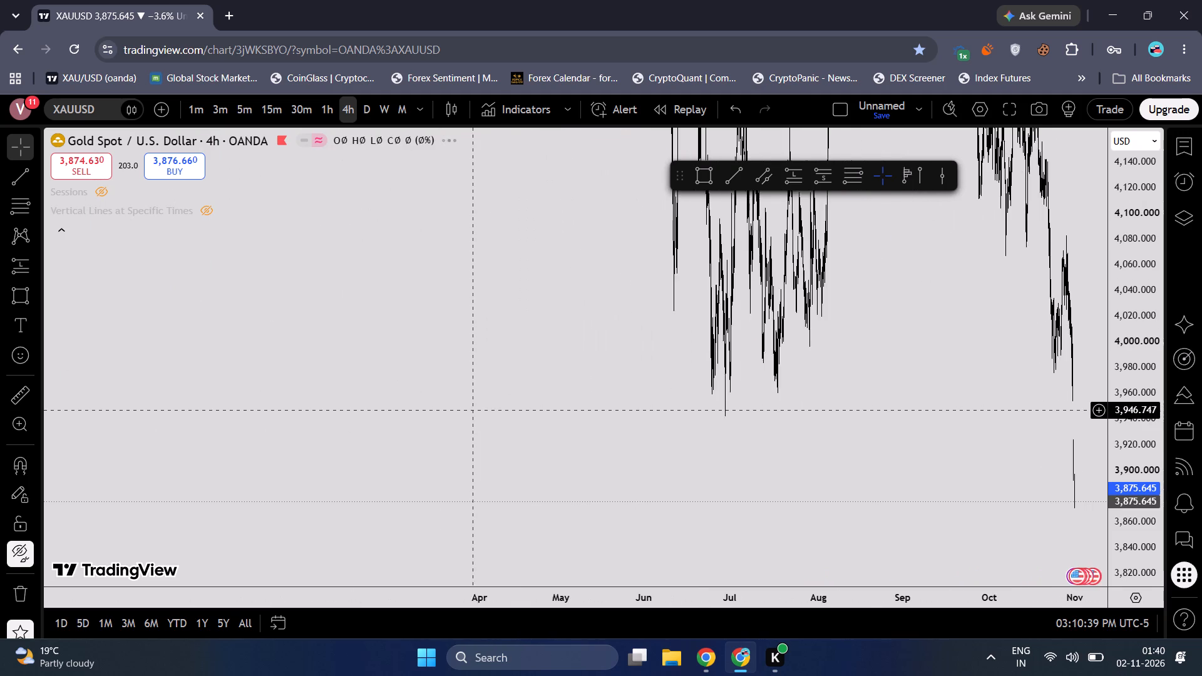
pyautogui.scroll(-7, 473, 411)
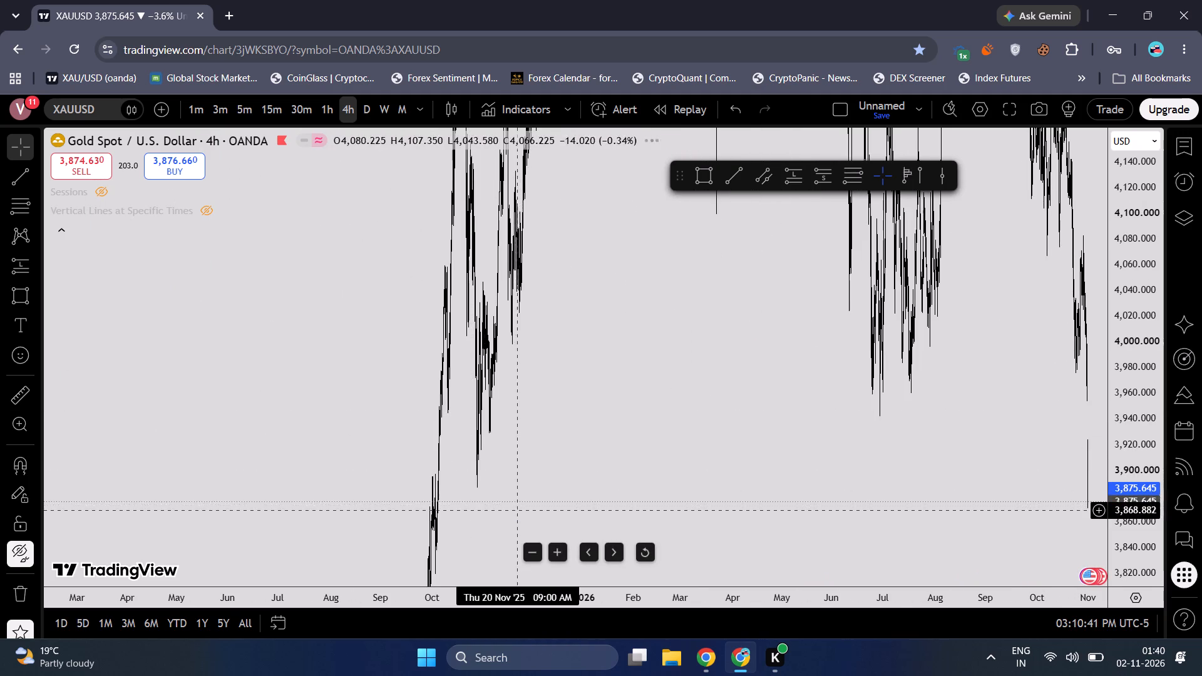
pyautogui.moveTo(519, 510); pyautogui.dragTo(678, 420)
pyautogui.scroll(7, 631, 429)
pyautogui.moveTo(421, 446); pyautogui.dragTo(734, 384)
pyautogui.scroll(2, 424, 390)
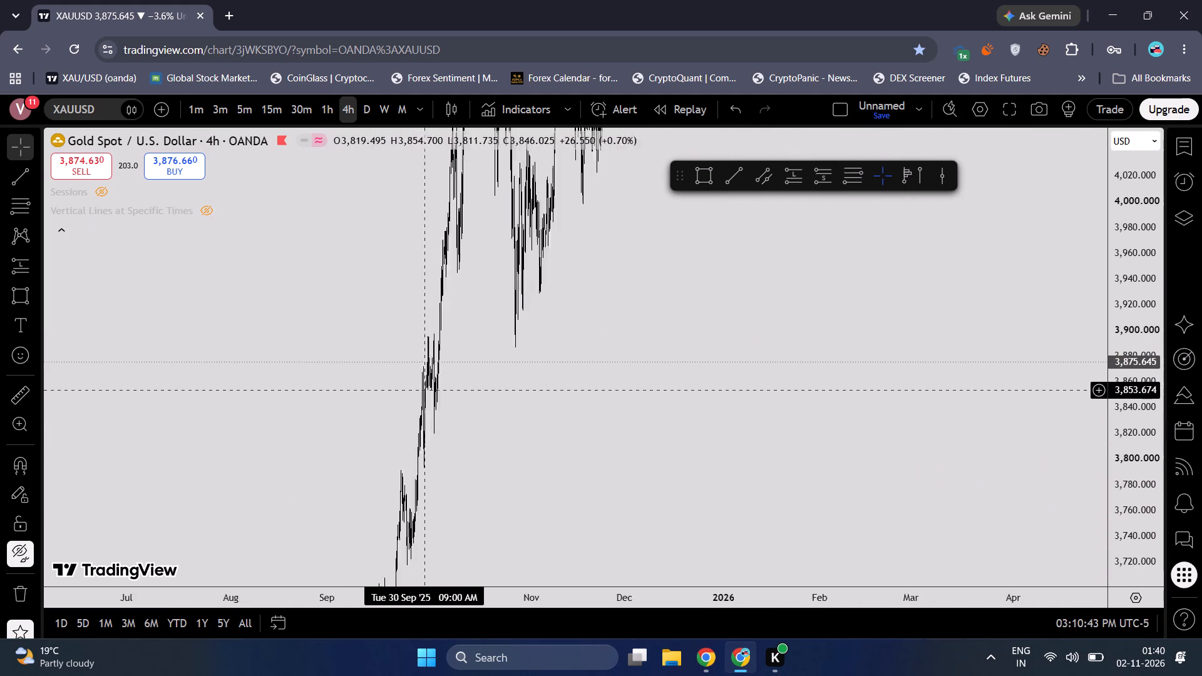
pyautogui.scroll(6, 424, 390)
pyautogui.moveTo(274, 381); pyautogui.dragTo(838, 339)
pyautogui.scroll(6, 601, 349)
pyautogui.moveTo(180, 334); pyautogui.dragTo(696, 335)
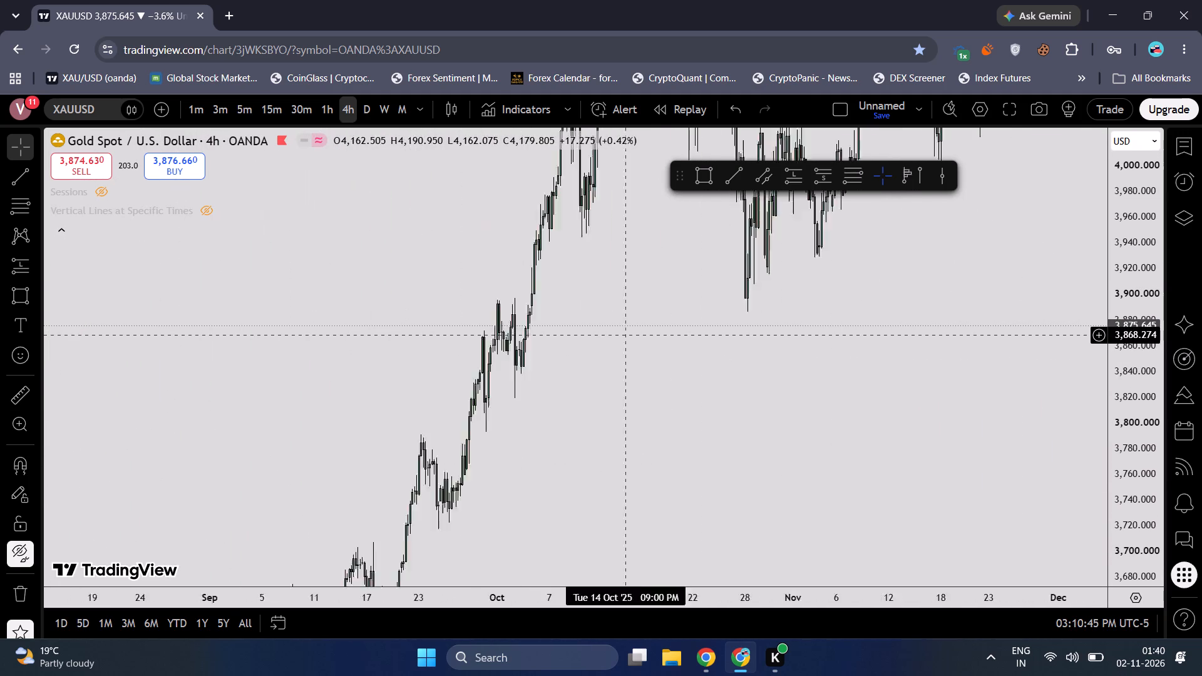
pyautogui.scroll(4, 701, 335)
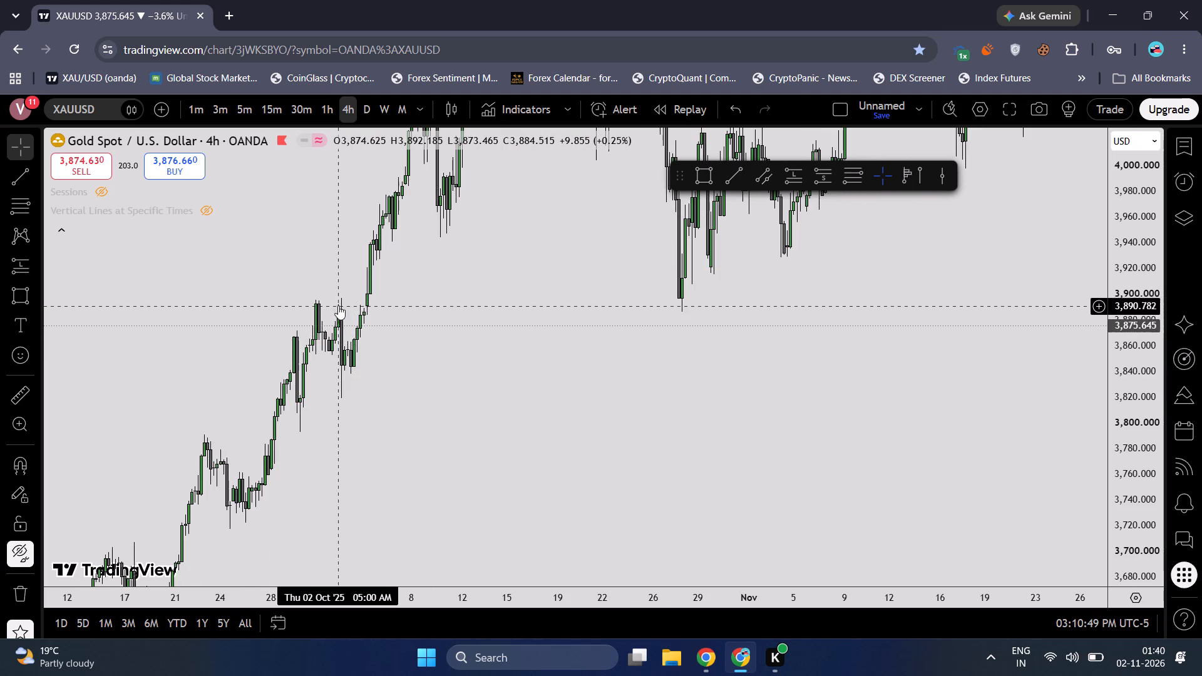
pyautogui.moveTo(337, 300); pyautogui.dragTo(298, 267)
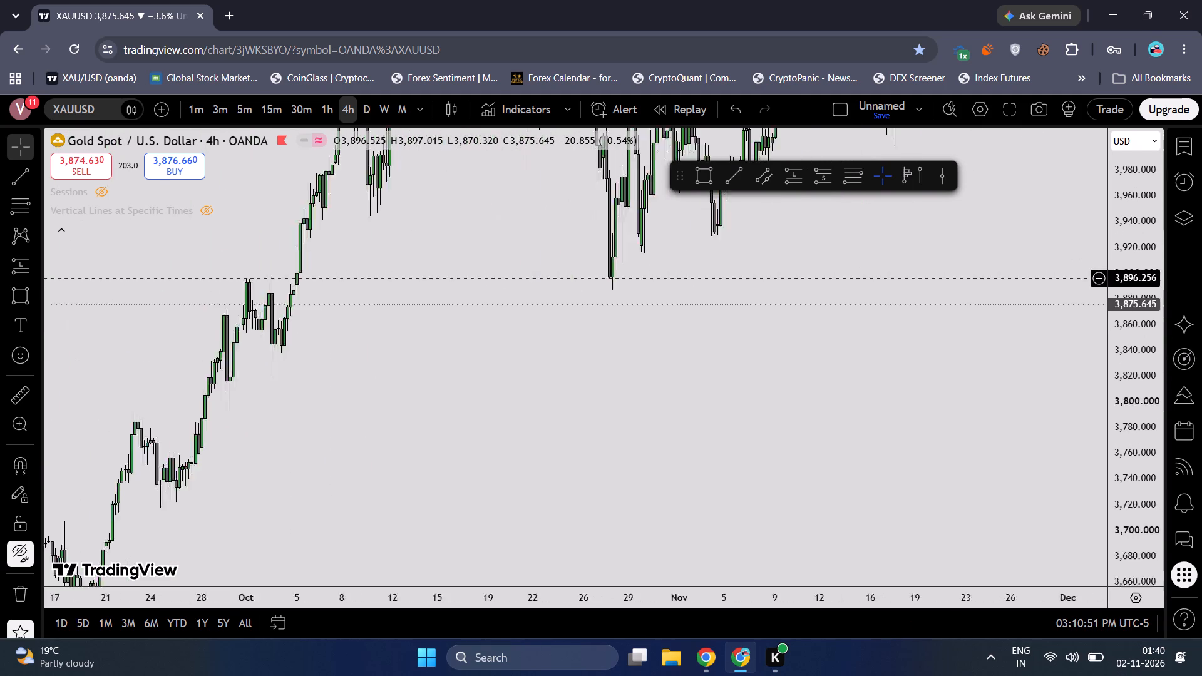
# Examine the September to early October 2025 rally on the 4-hour chart below the current price, with all drawings hidden.
pyautogui.moveTo(298, 267); pyautogui.dragTo(465, 213)
pyautogui.moveTo(461, 396); pyautogui.dragTo(461, 391)
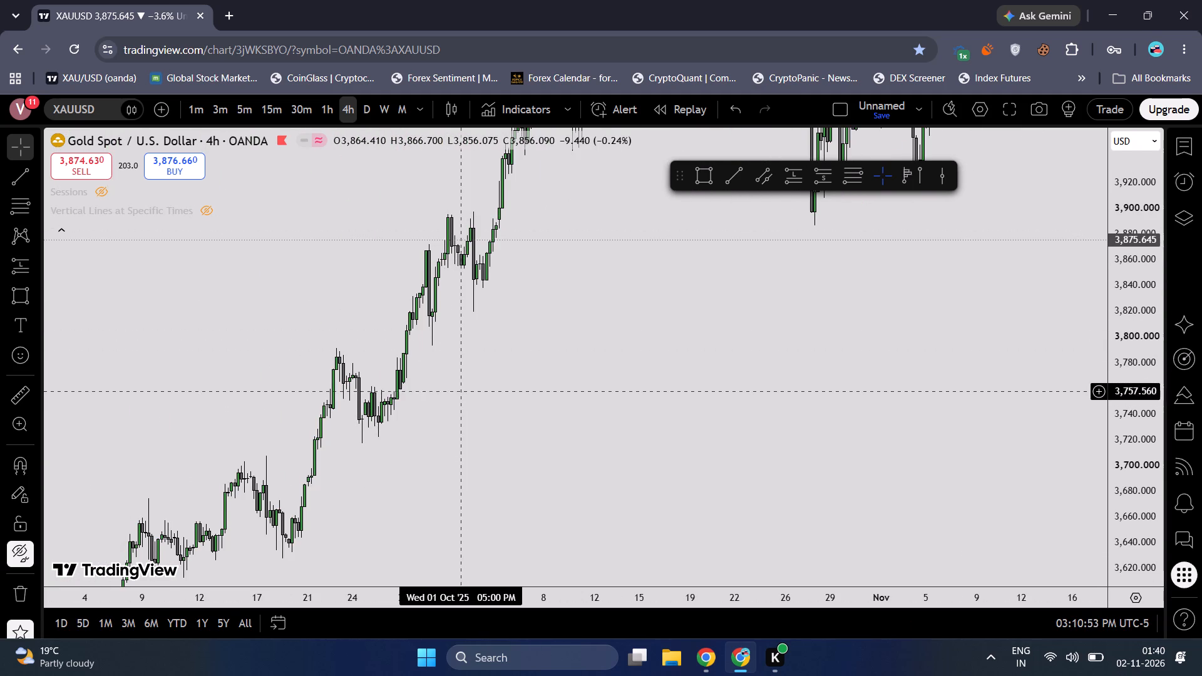
pyautogui.moveTo(461, 391); pyautogui.dragTo(461, 389)
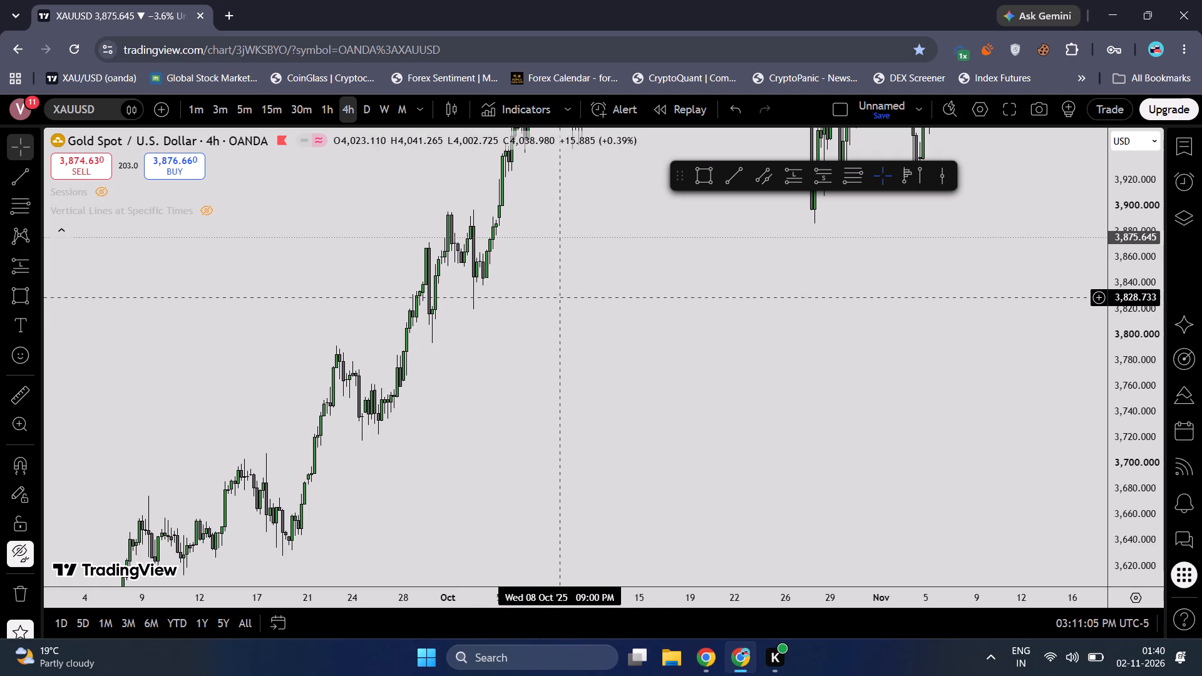
pyautogui.moveTo(606, 259); pyautogui.dragTo(378, 310)
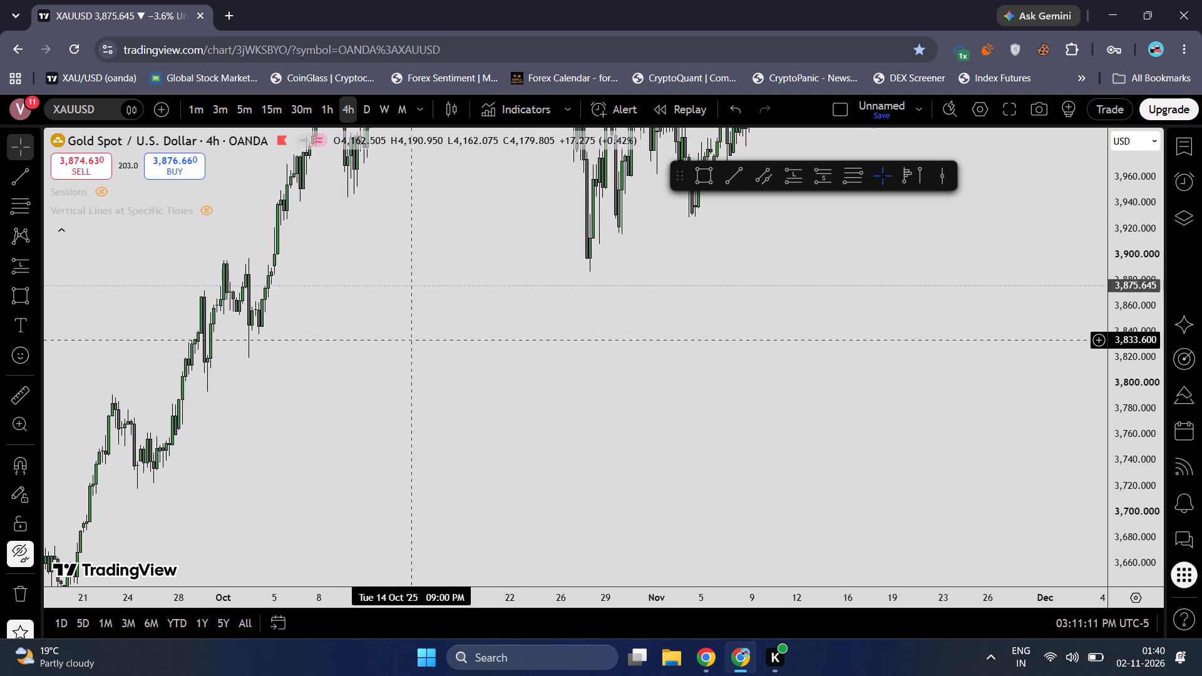
pyautogui.moveTo(376, 255); pyautogui.dragTo(437, 219)
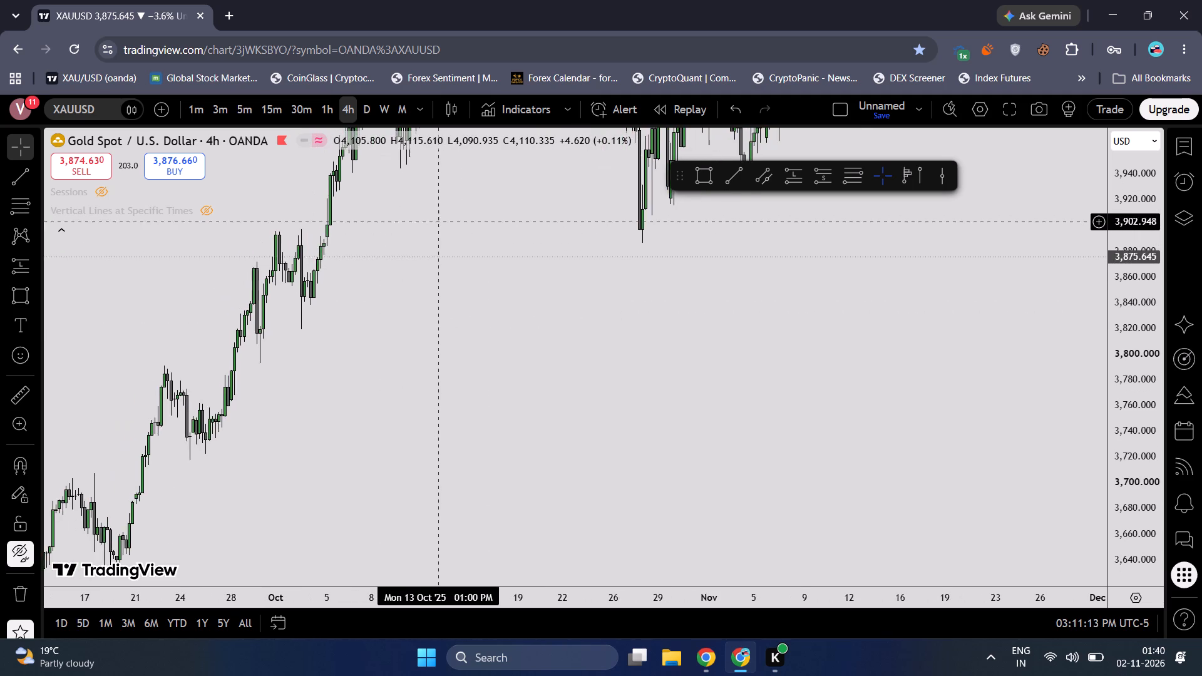
pyautogui.moveTo(439, 242); pyautogui.dragTo(436, 289)
pyautogui.moveTo(394, 352); pyautogui.dragTo(472, 258)
pyautogui.moveTo(401, 384); pyautogui.dragTo(408, 371)
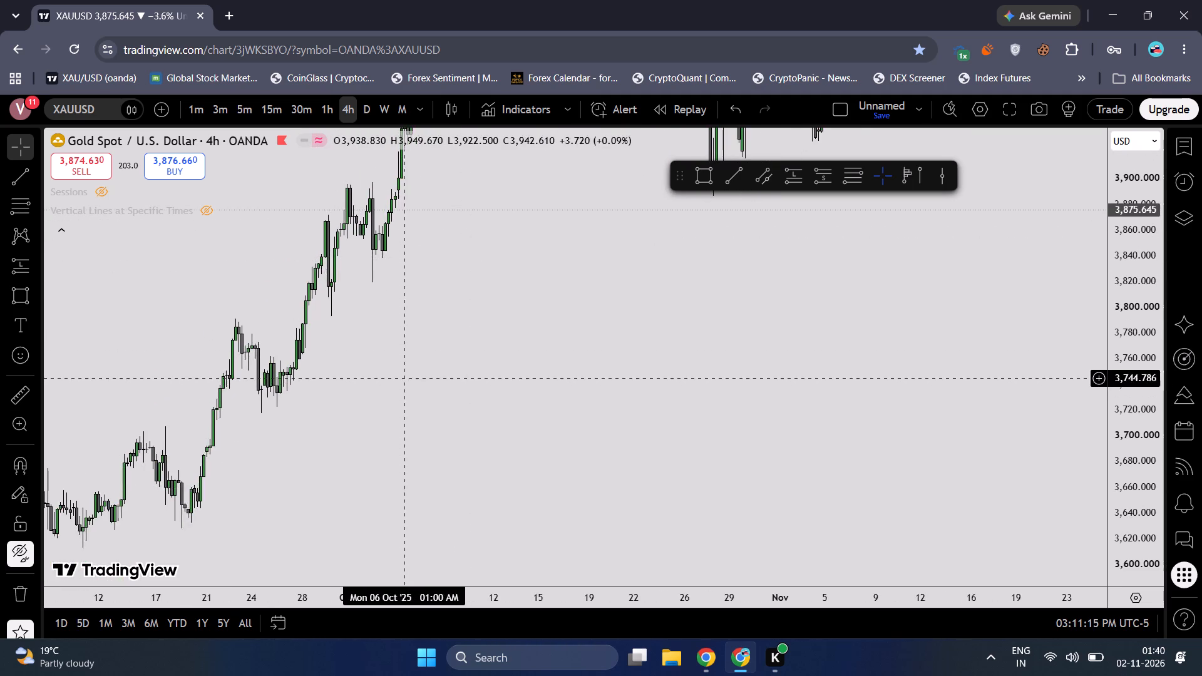
pyautogui.moveTo(408, 371); pyautogui.dragTo(419, 357)
pyautogui.moveTo(378, 422); pyautogui.dragTo(393, 404)
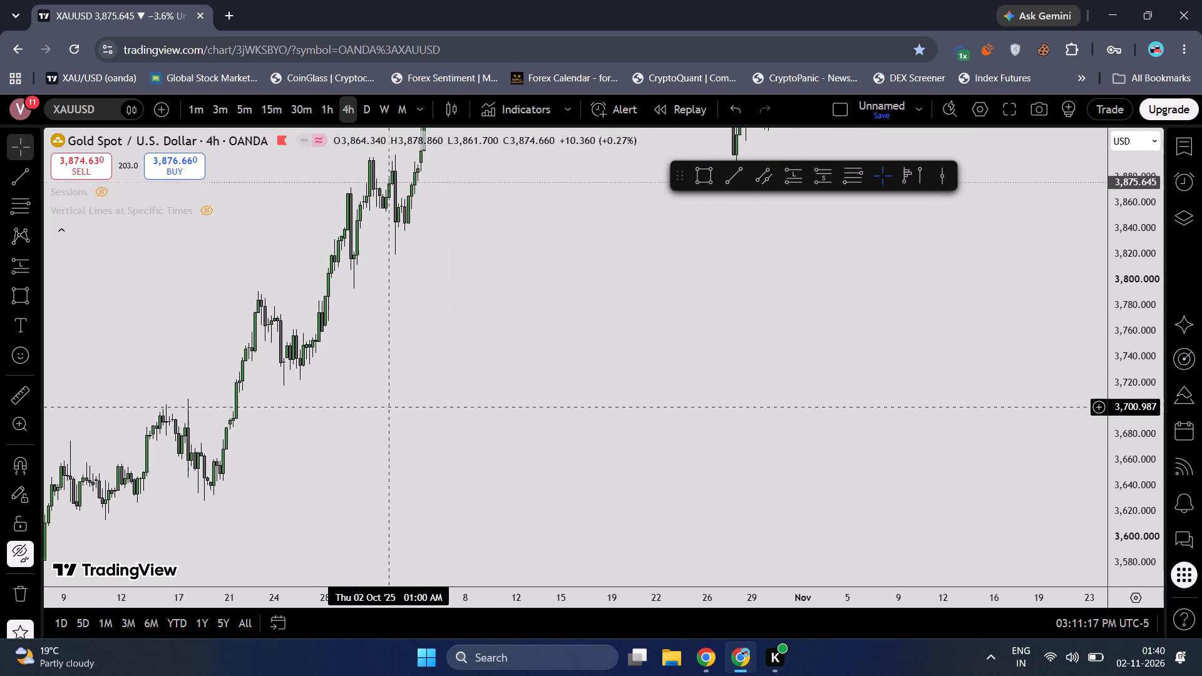
pyautogui.moveTo(393, 404); pyautogui.dragTo(399, 397)
# Draw a rectangle over the mid-September 2025 rally from 16 September to 21 October 2025, between 3,712.545 and 3,688.212.
pyautogui.click(704, 176)
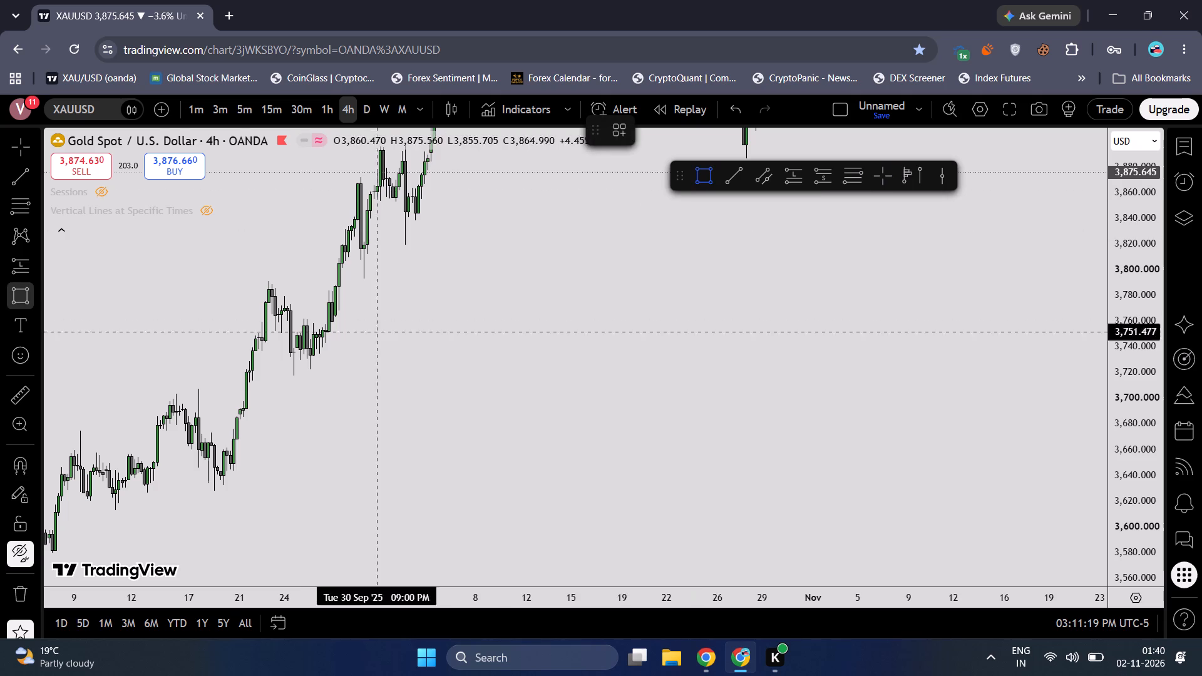
pyautogui.click(170, 407)
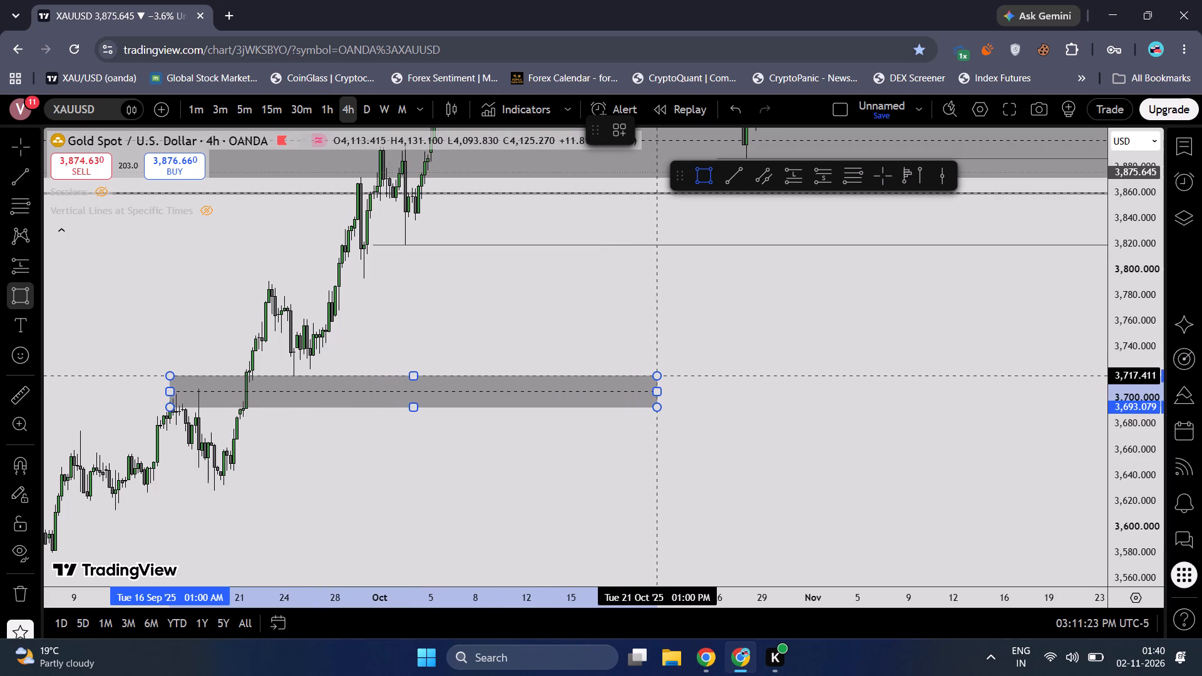
pyautogui.click(659, 382)
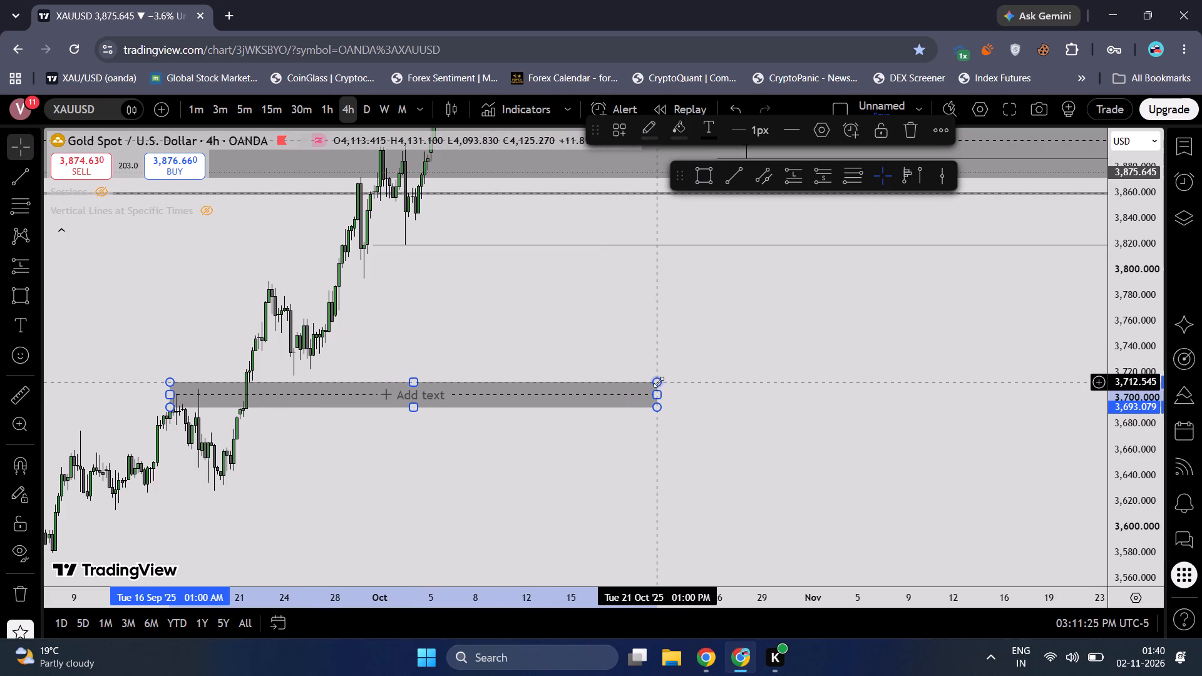
pyautogui.moveTo(416, 408); pyautogui.dragTo(417, 412)
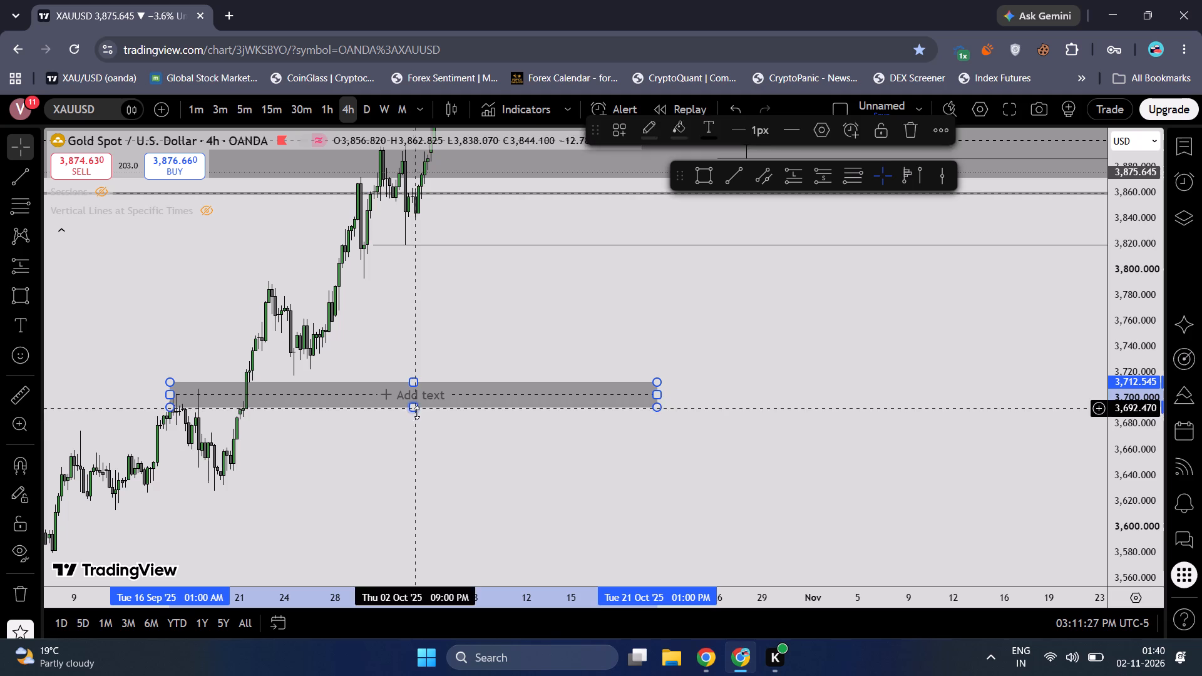
pyautogui.moveTo(417, 412); pyautogui.dragTo(417, 414)
pyautogui.click(429, 439)
# Extend the new rectangle's end date past the current candles to 11 December 2026, keeping its price range.
pyautogui.moveTo(511, 443); pyautogui.dragTo(297, 462)
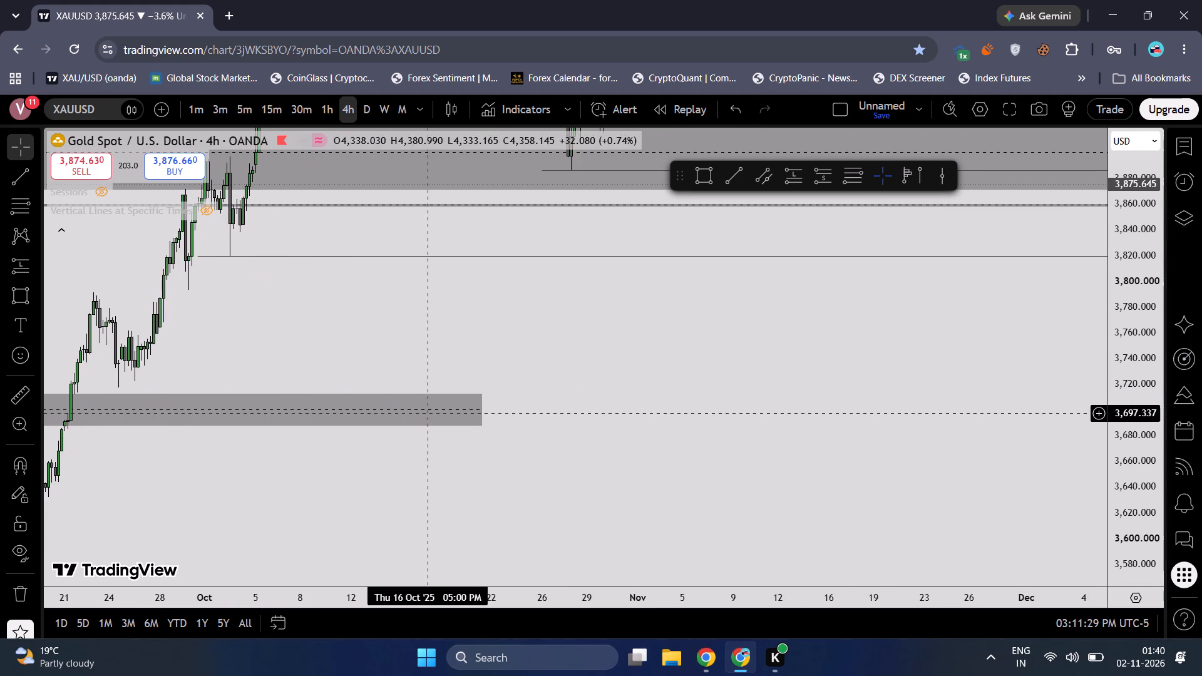
pyautogui.moveTo(482, 412); pyautogui.dragTo(881, 384)
pyautogui.moveTo(807, 467); pyautogui.dragTo(99, 377)
pyautogui.scroll(-8, 62, 305)
pyautogui.scroll(1, 389, 387)
pyautogui.scroll(-7, 639, 428)
pyautogui.moveTo(699, 417); pyautogui.dragTo(186, 429)
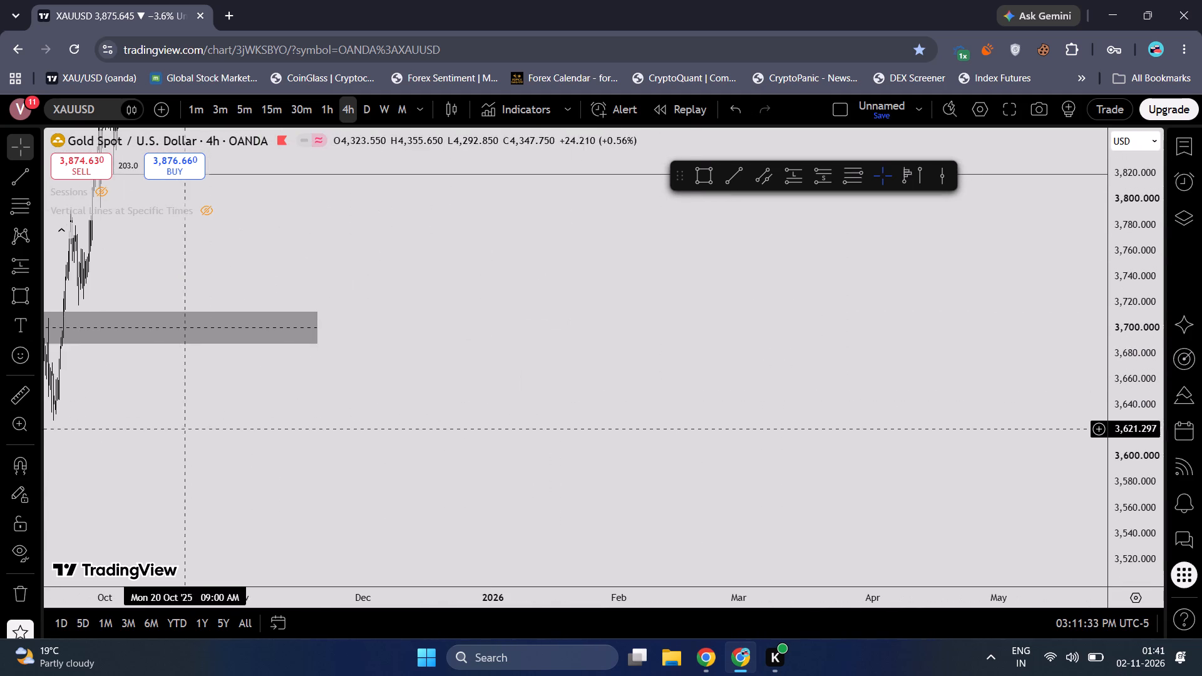
pyautogui.moveTo(320, 325); pyautogui.dragTo(1074, 315)
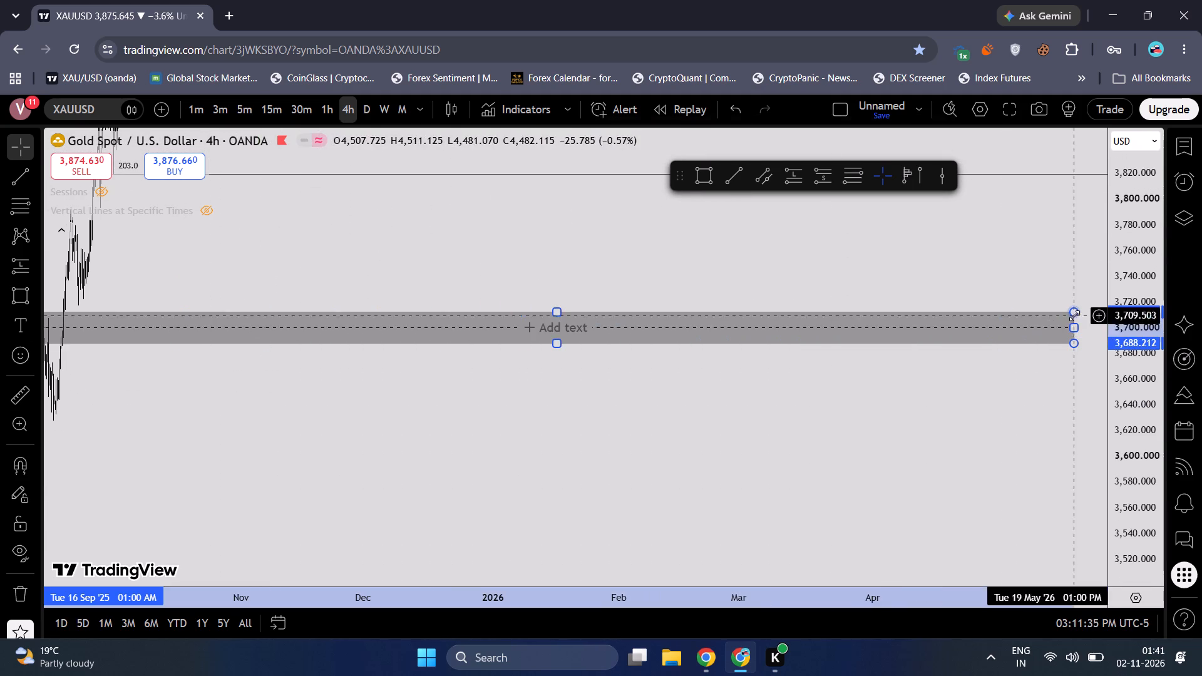
pyautogui.moveTo(814, 422); pyautogui.dragTo(34, 462)
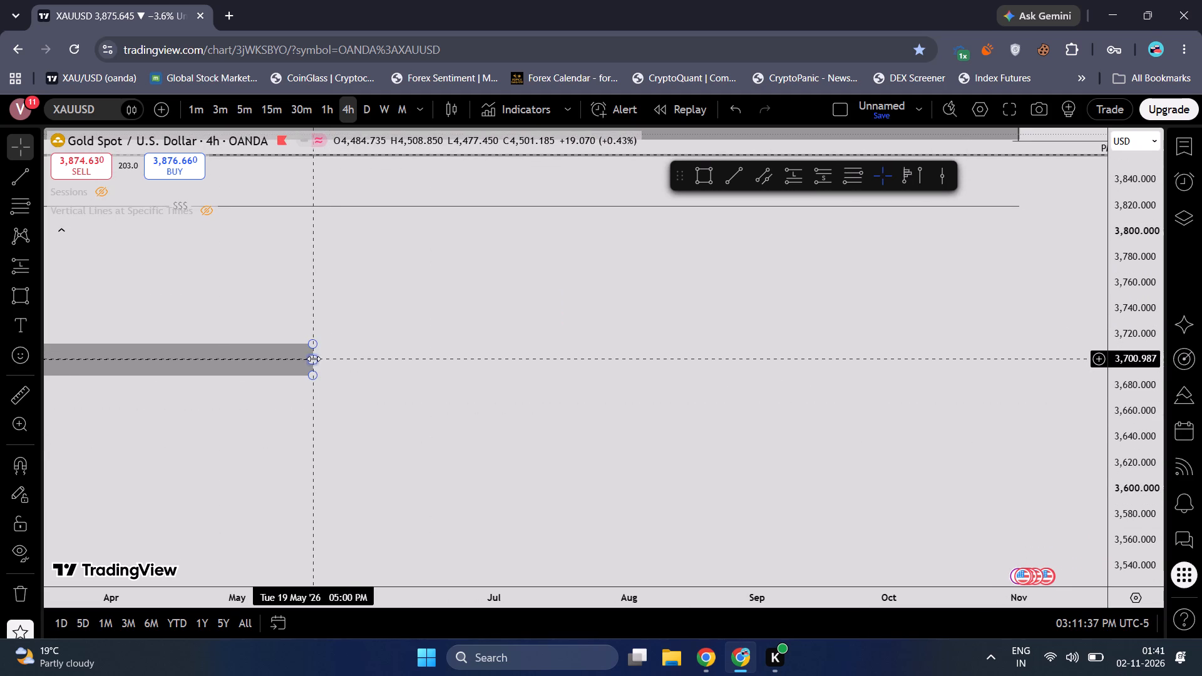
pyautogui.moveTo(314, 359); pyautogui.dragTo(1107, 344)
pyautogui.moveTo(896, 461); pyautogui.dragTo(494, 515)
pyautogui.moveTo(703, 409); pyautogui.dragTo(791, 406)
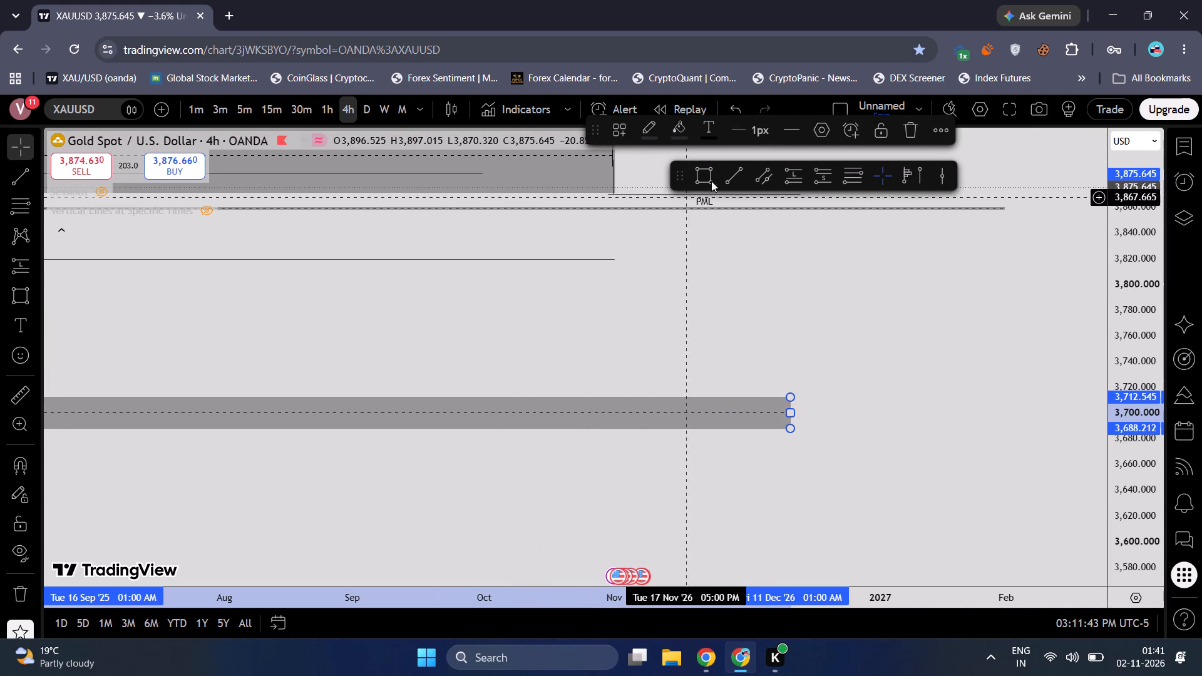
# Apply the 4H - POI drawing template to the extended rectangle.
pyautogui.click(629, 133)
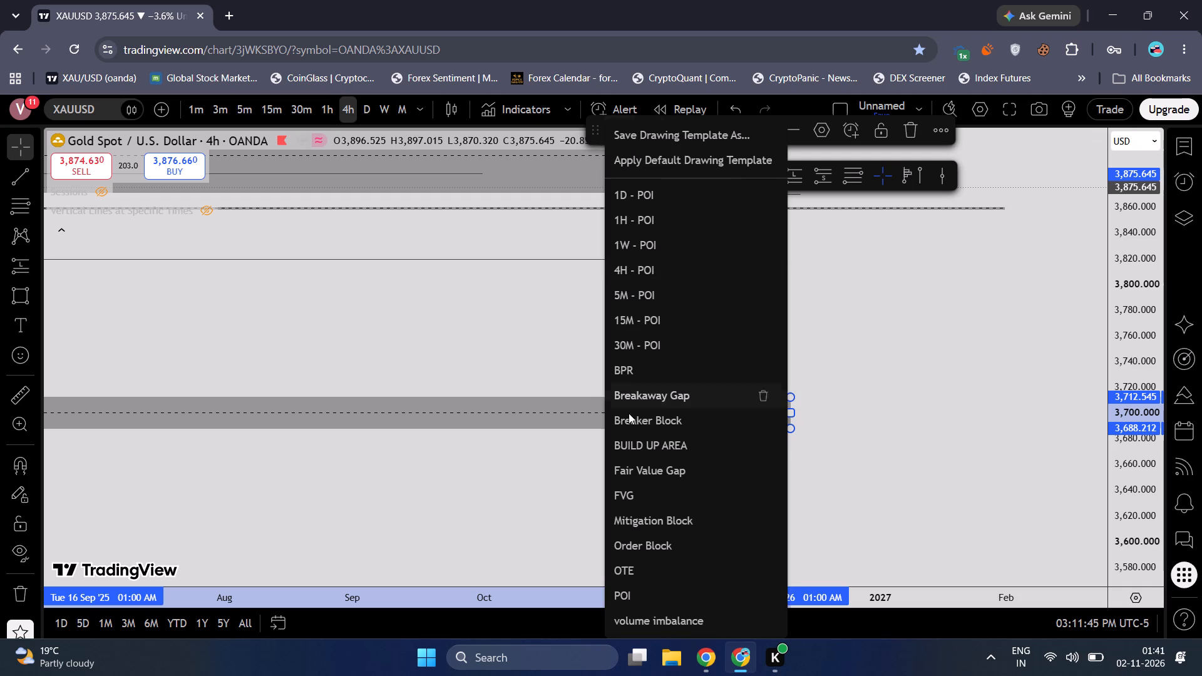
pyautogui.click(642, 272)
# Extend the $$$ liquidity line near 3,886, inside the large grey zone, to the latest candles at the end of October 2026.
pyautogui.moveTo(587, 314); pyautogui.dragTo(597, 424)
pyautogui.scroll(-4, 607, 416)
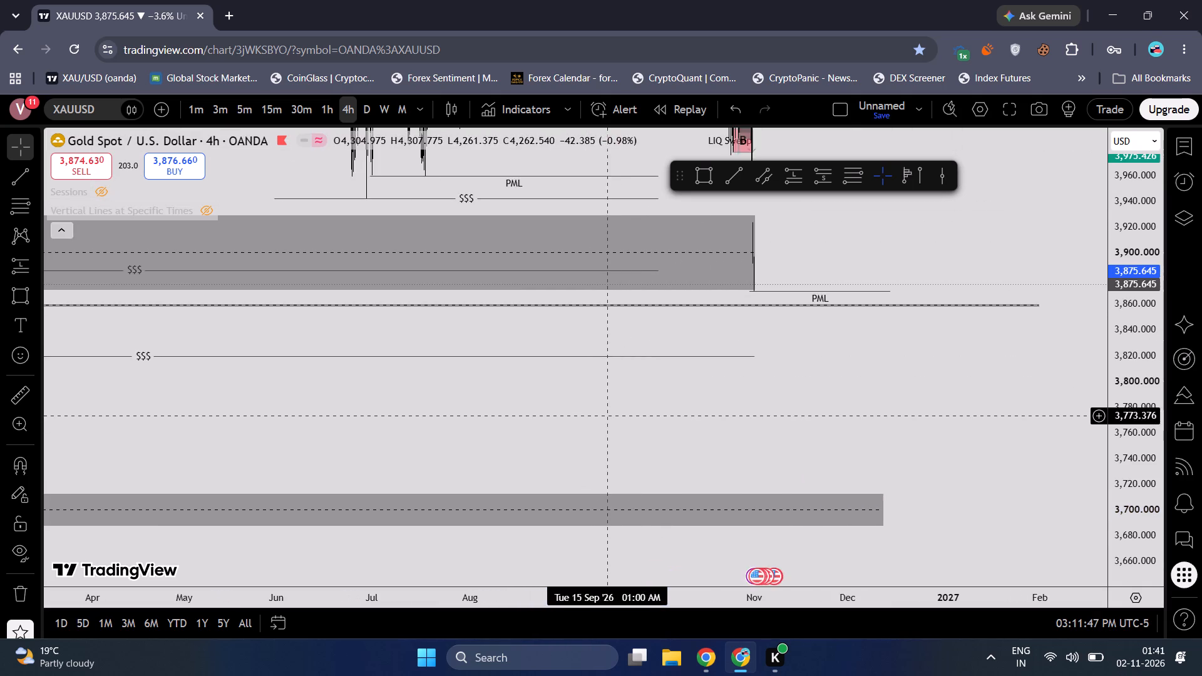
pyautogui.scroll(-7, 650, 404)
pyautogui.scroll(5, 1102, 392)
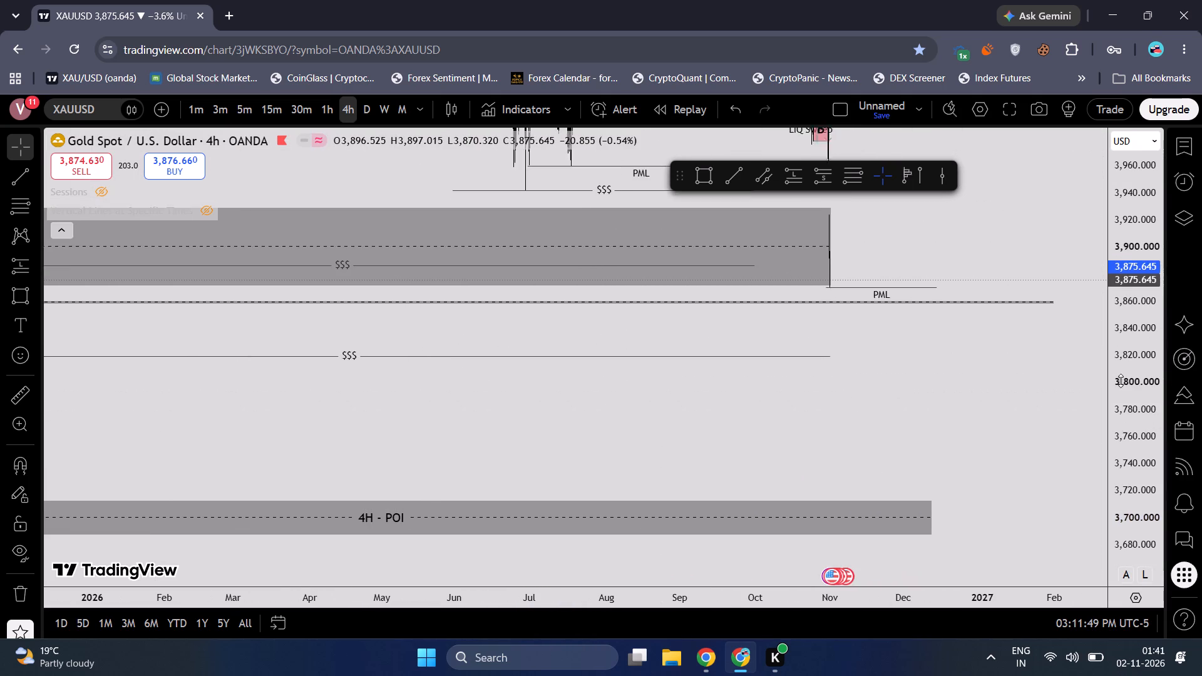
pyautogui.scroll(6, 1121, 381)
pyautogui.moveTo(989, 386); pyautogui.dragTo(927, 490)
pyautogui.scroll(1, 924, 490)
pyautogui.moveTo(804, 436); pyautogui.dragTo(850, 429)
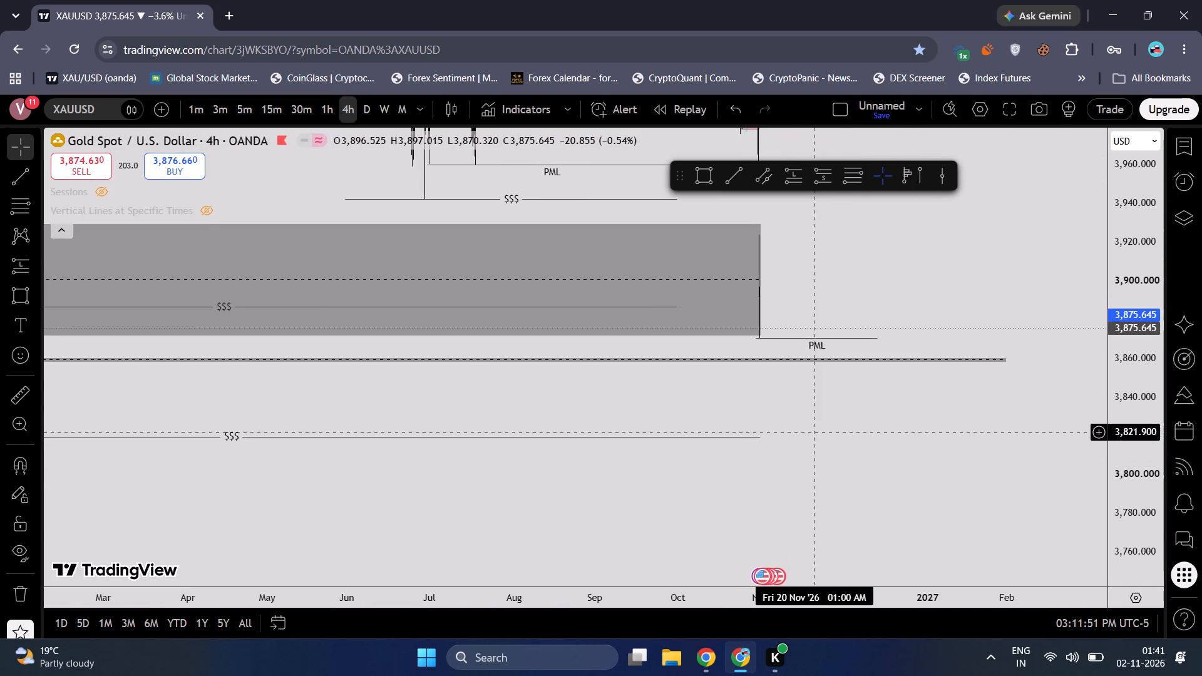
pyautogui.moveTo(850, 429); pyautogui.dragTo(976, 421)
pyautogui.scroll(-5, 1010, 419)
pyautogui.scroll(4, 1177, 414)
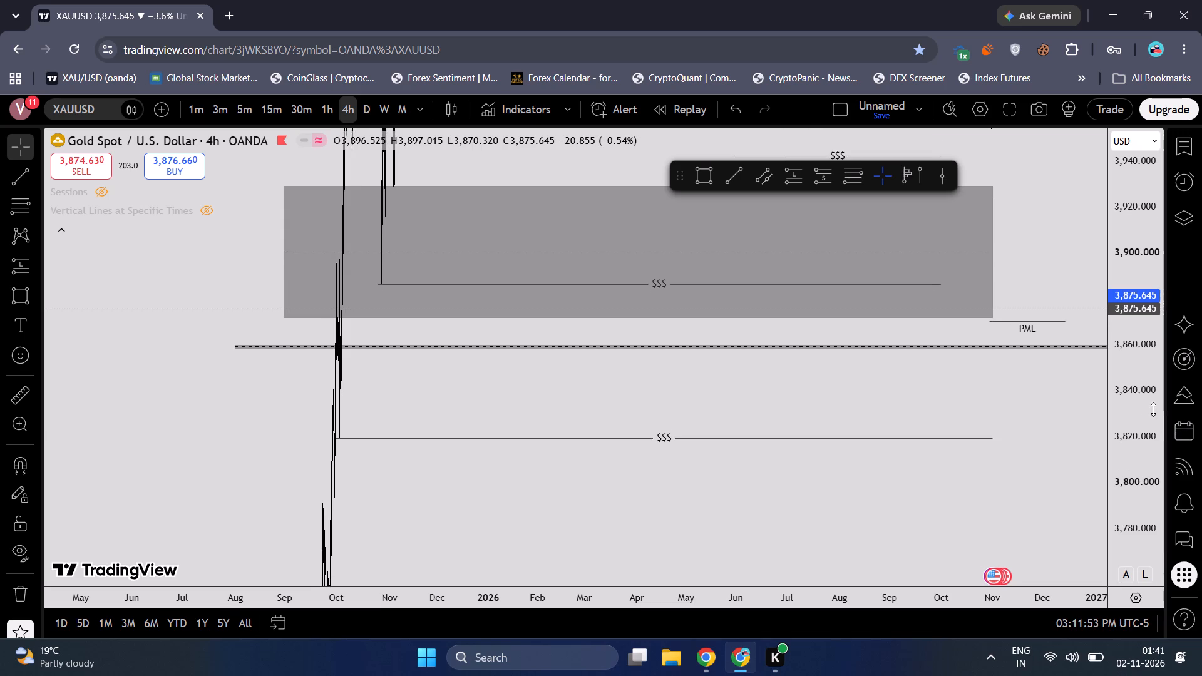
pyautogui.scroll(5, 1130, 414)
pyautogui.scroll(1, 1005, 429)
pyautogui.scroll(-1, 1005, 429)
pyautogui.scroll(4, 1005, 429)
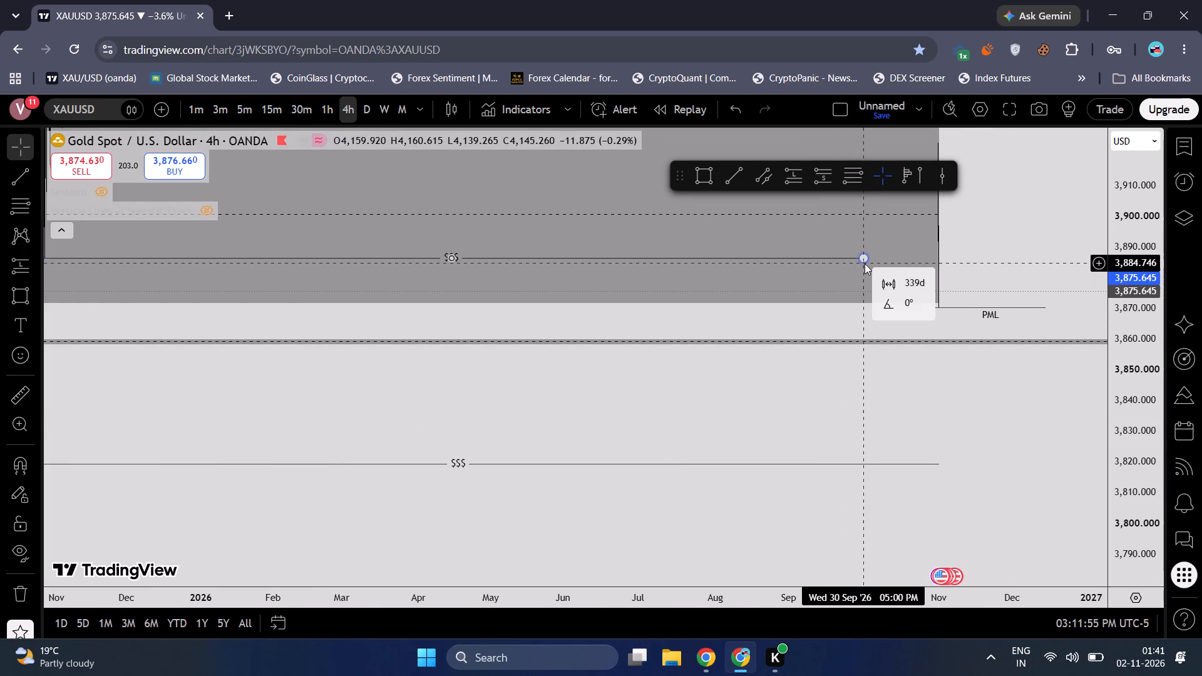
pyautogui.moveTo(865, 263); pyautogui.dragTo(932, 257)
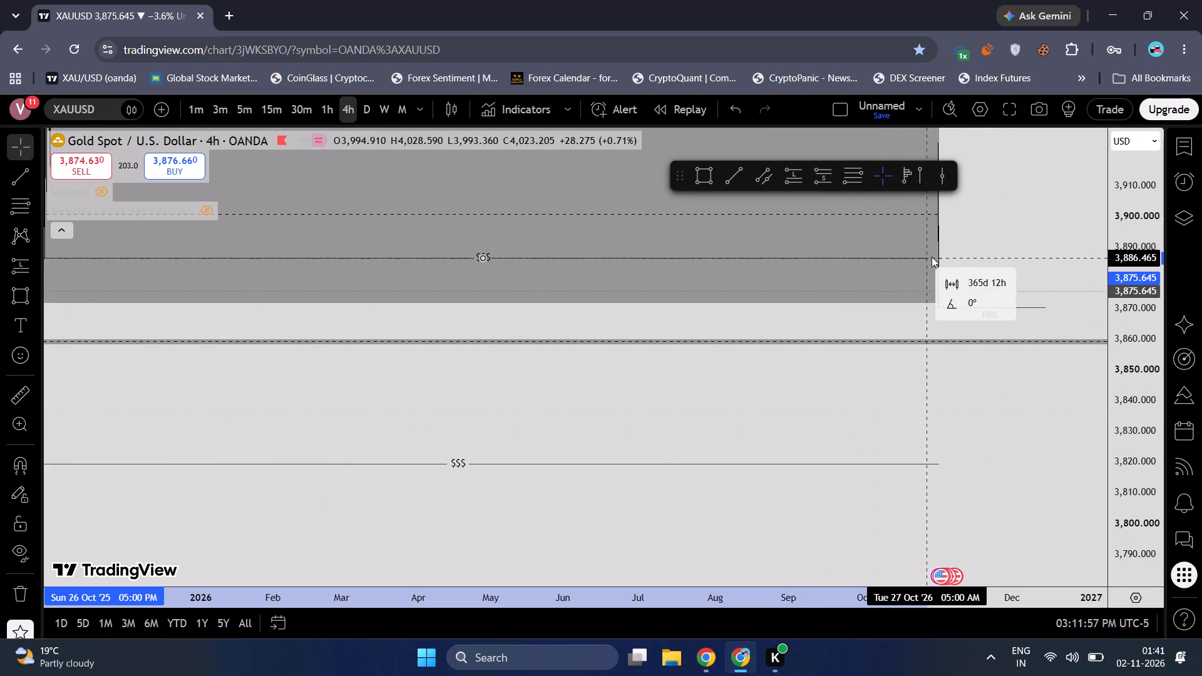
pyautogui.moveTo(932, 257); pyautogui.dragTo(938, 257)
# Delete the pink BUILD UP AREA rectangle over the late October 2026 candles.
pyautogui.scroll(6, 973, 258)
pyautogui.moveTo(862, 264); pyautogui.dragTo(1034, 470)
pyautogui.scroll(9, 1015, 483)
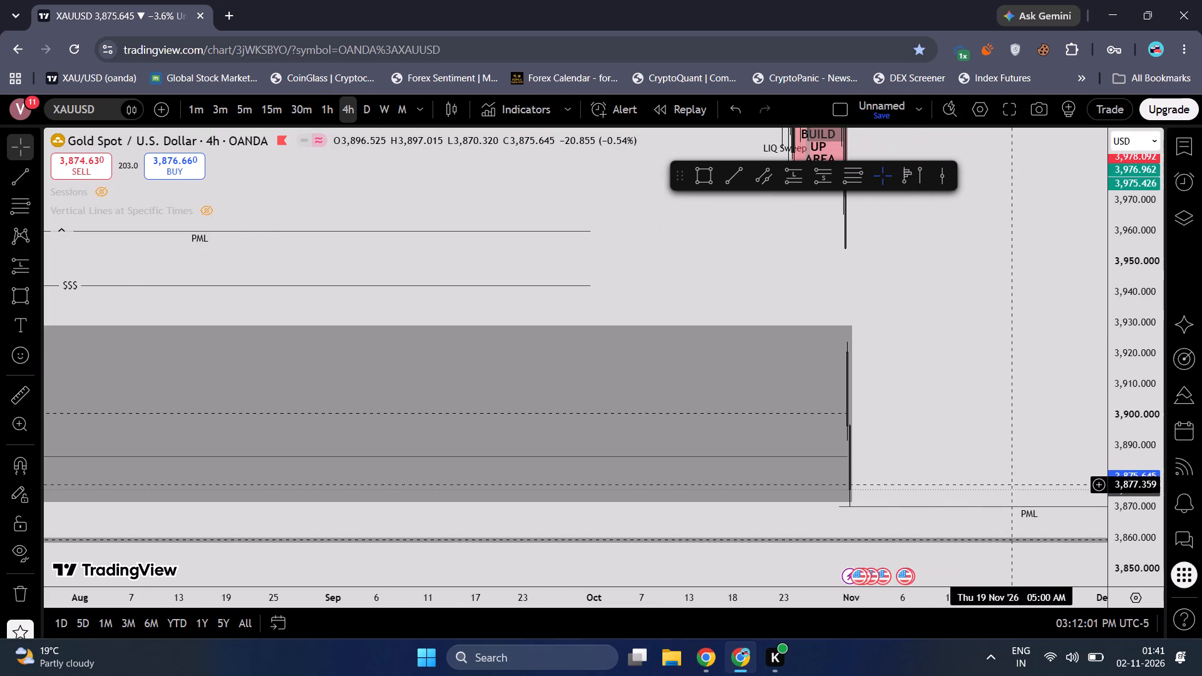
pyautogui.moveTo(882, 405); pyautogui.dragTo(955, 372)
pyautogui.scroll(8, 958, 415)
pyautogui.moveTo(950, 297); pyautogui.dragTo(942, 471)
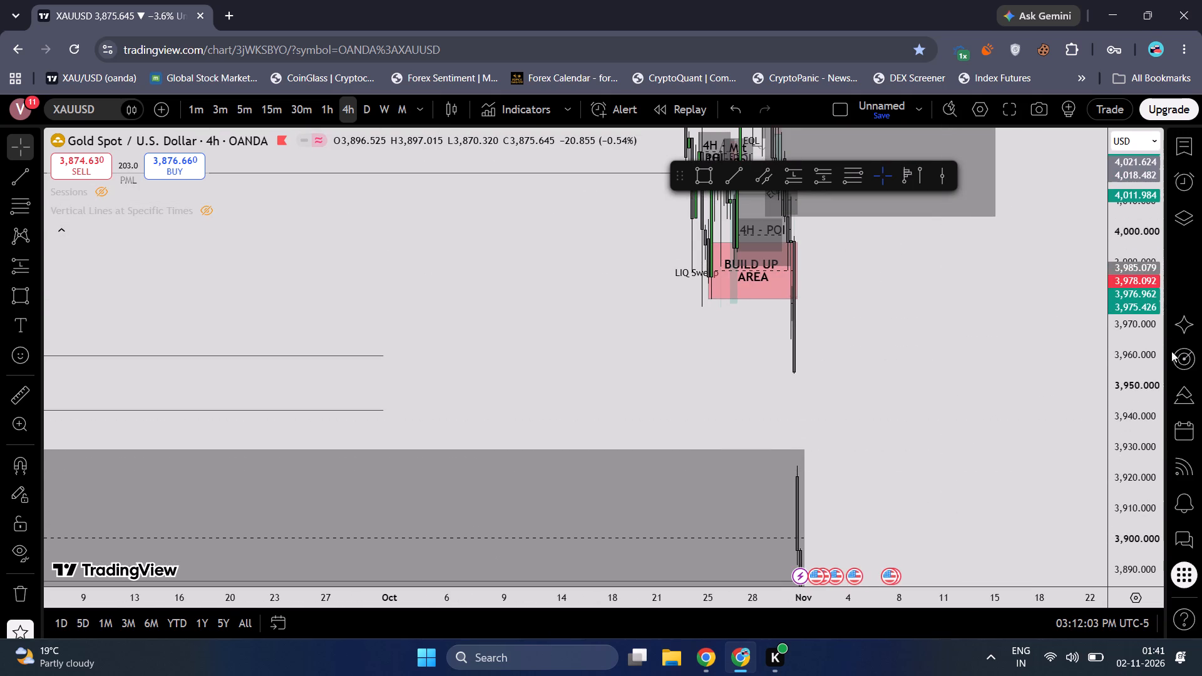
pyautogui.moveTo(1146, 299); pyautogui.dragTo(1121, 417)
pyautogui.scroll(10, 1031, 424)
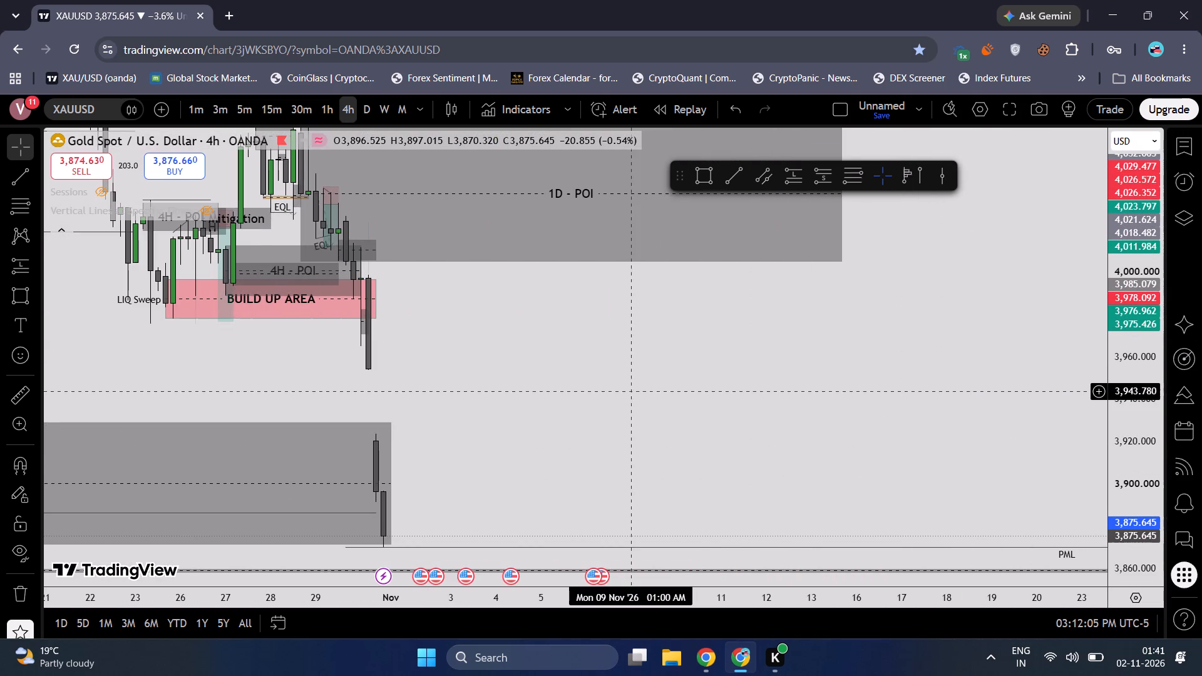
pyautogui.moveTo(659, 378); pyautogui.dragTo(882, 388)
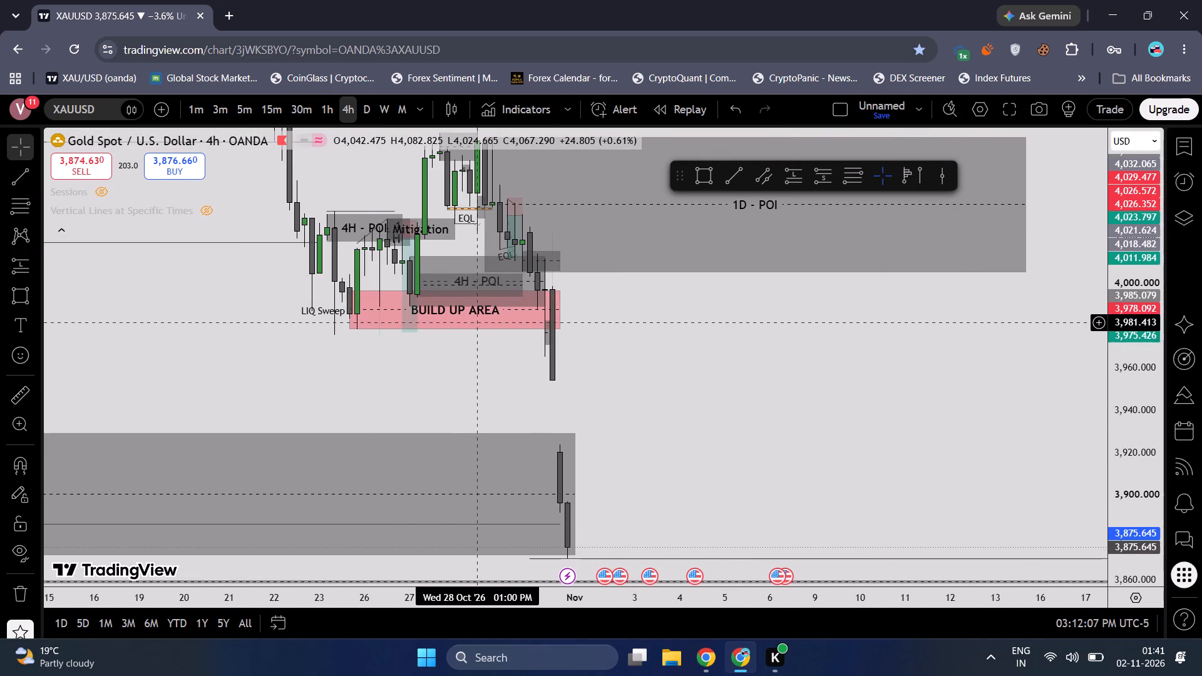
pyautogui.click(474, 327)
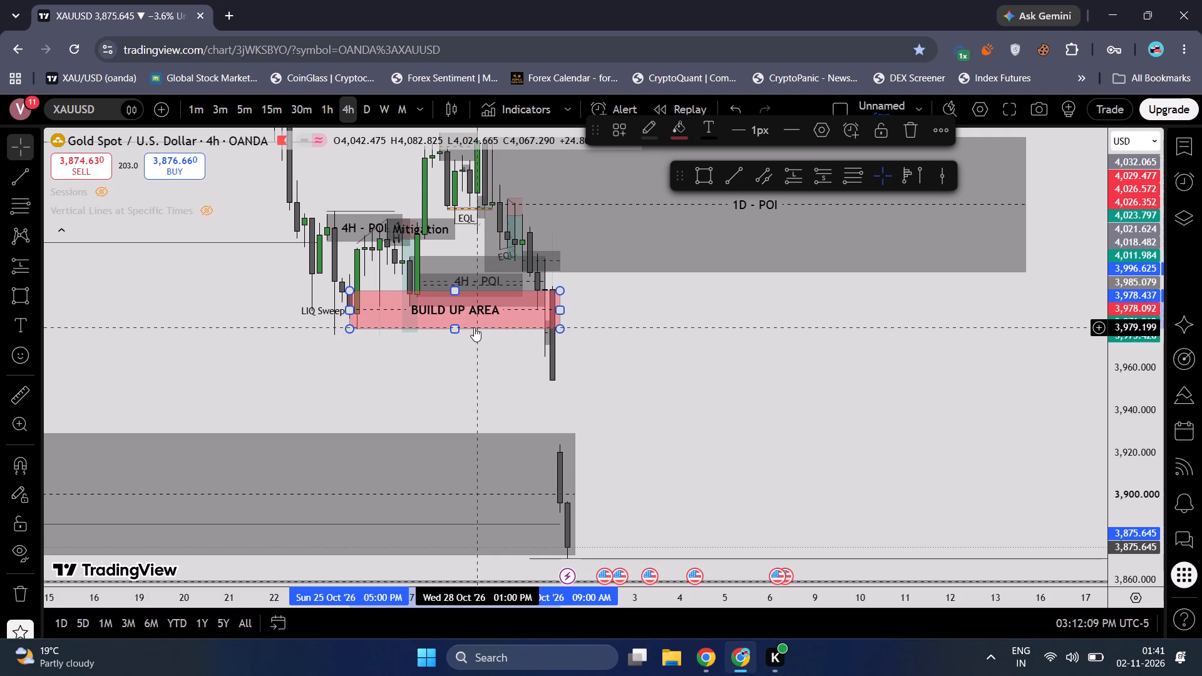
pyautogui.press('BackSpace')
# Measure the price distance from the current price near 3,876.6 down to the thin dashed zone near 3,860, and clear the measurement.
pyautogui.moveTo(475, 339); pyautogui.dragTo(486, 376)
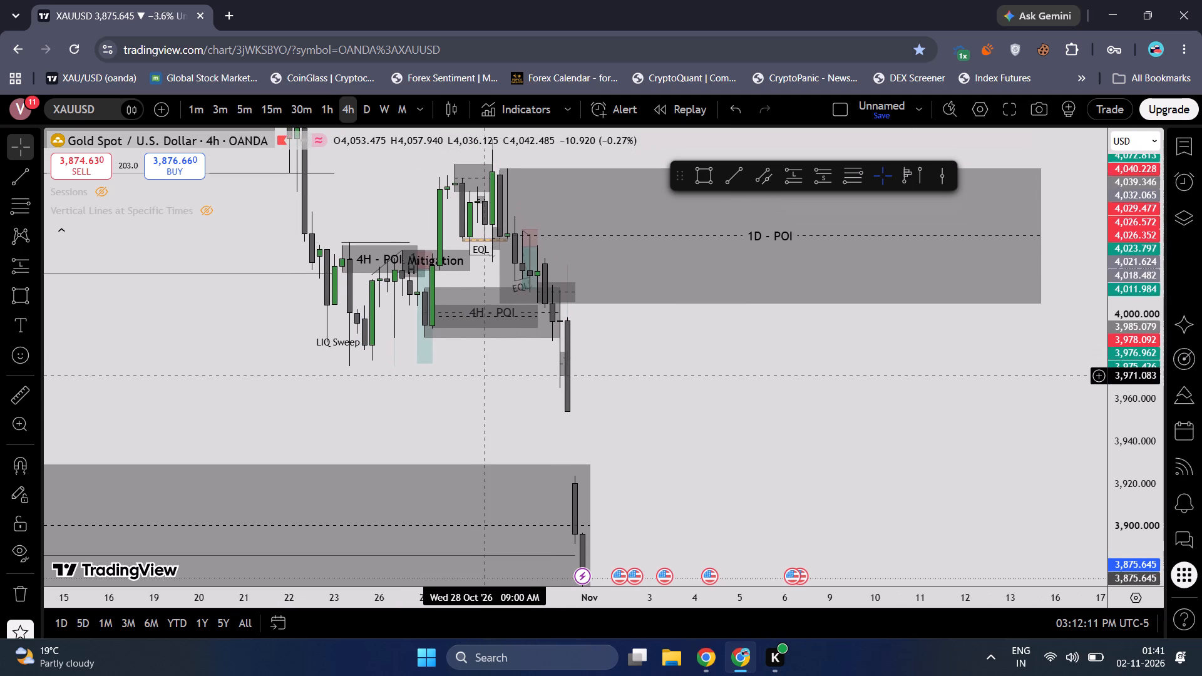
pyautogui.moveTo(486, 376); pyautogui.dragTo(488, 375)
pyautogui.moveTo(489, 374); pyautogui.dragTo(512, 369)
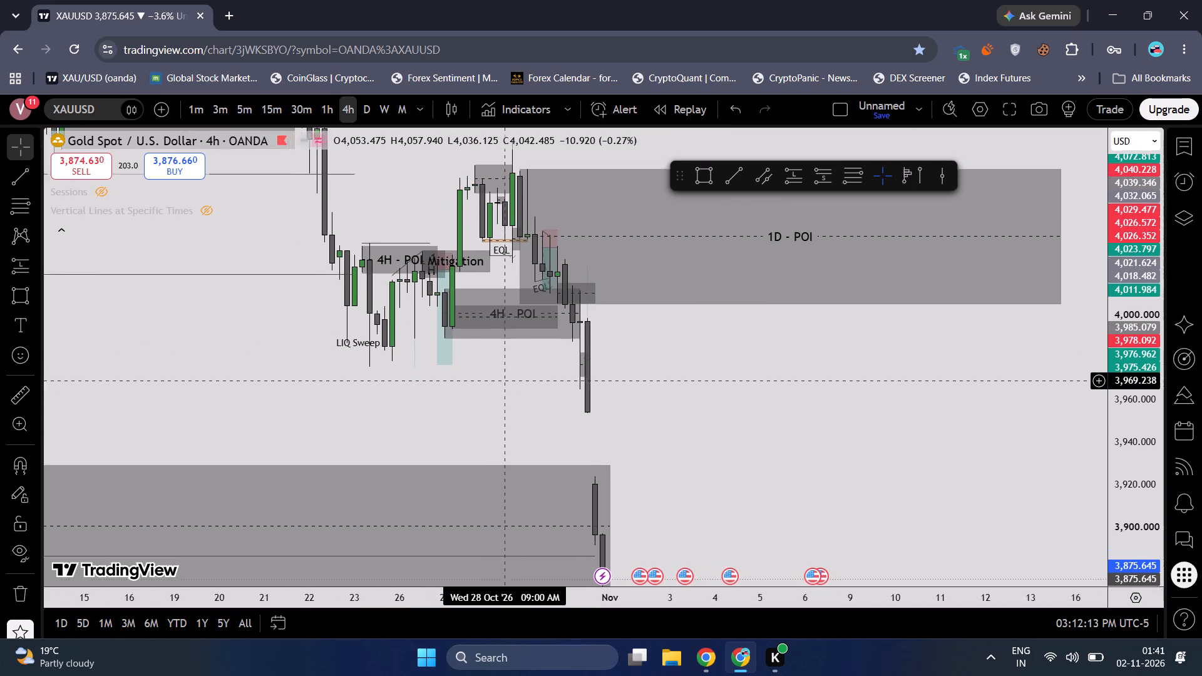
pyautogui.moveTo(512, 369); pyautogui.dragTo(506, 217)
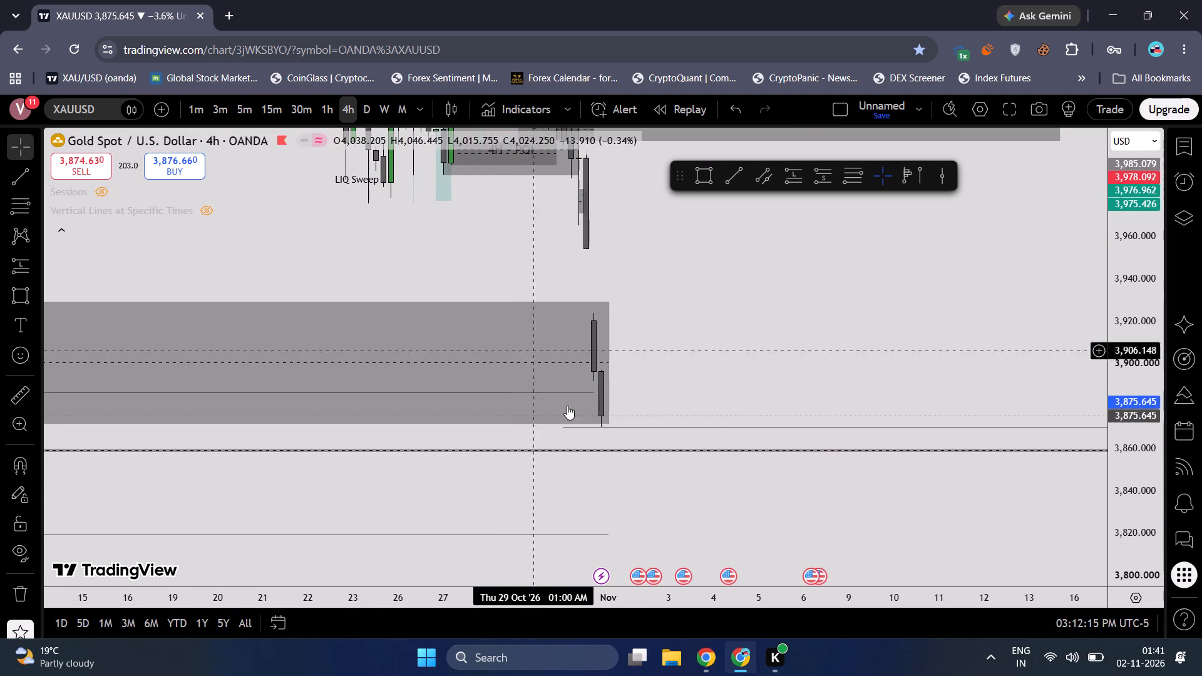
pyautogui.keyDown('shift'); pyautogui.click(630, 414); pyautogui.keyUp('shift')
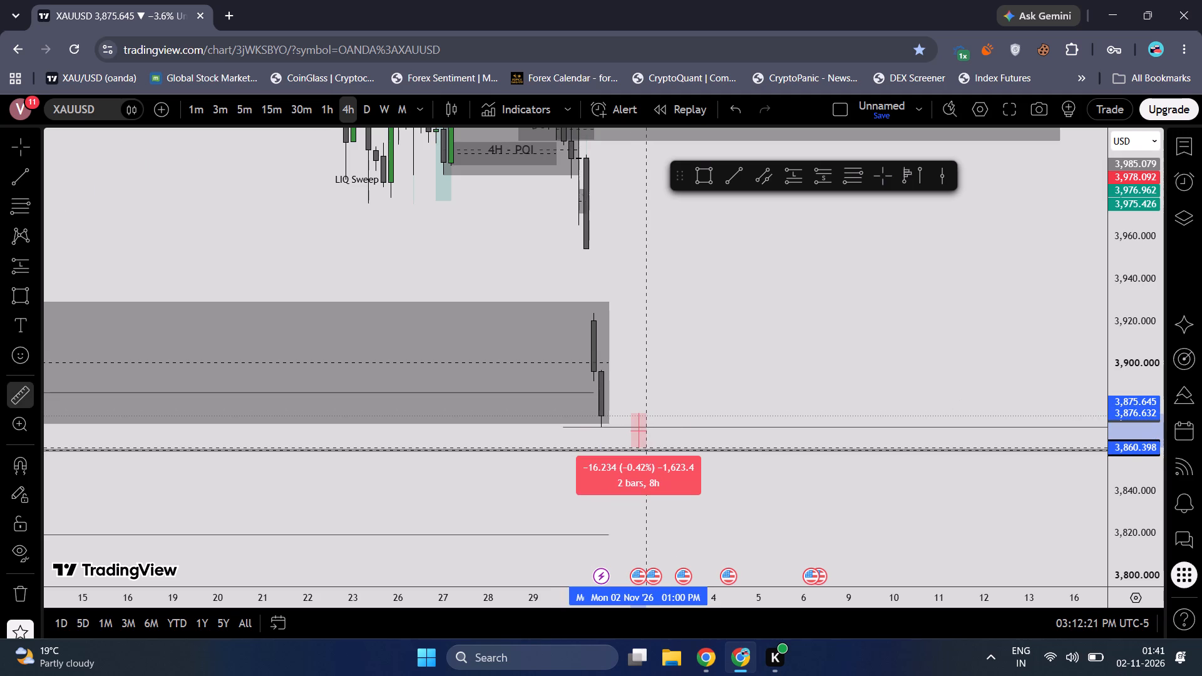
pyautogui.keyDown('shift'); pyautogui.click(649, 448); pyautogui.keyUp('shift')
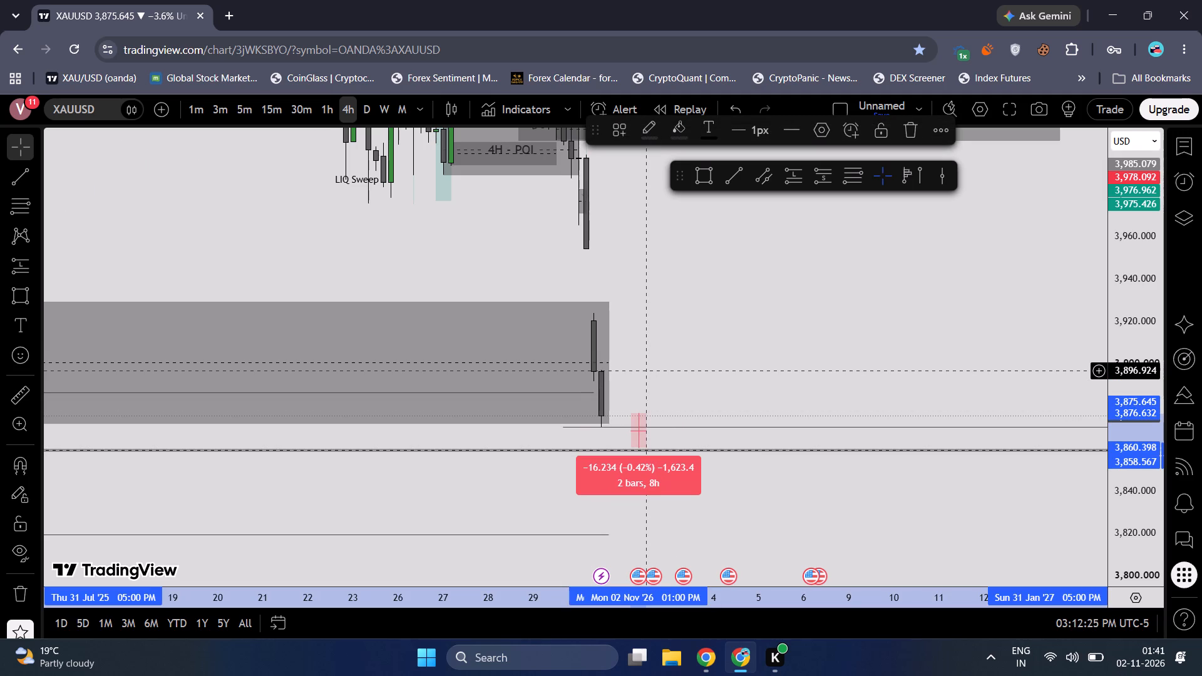
pyautogui.click(650, 371)
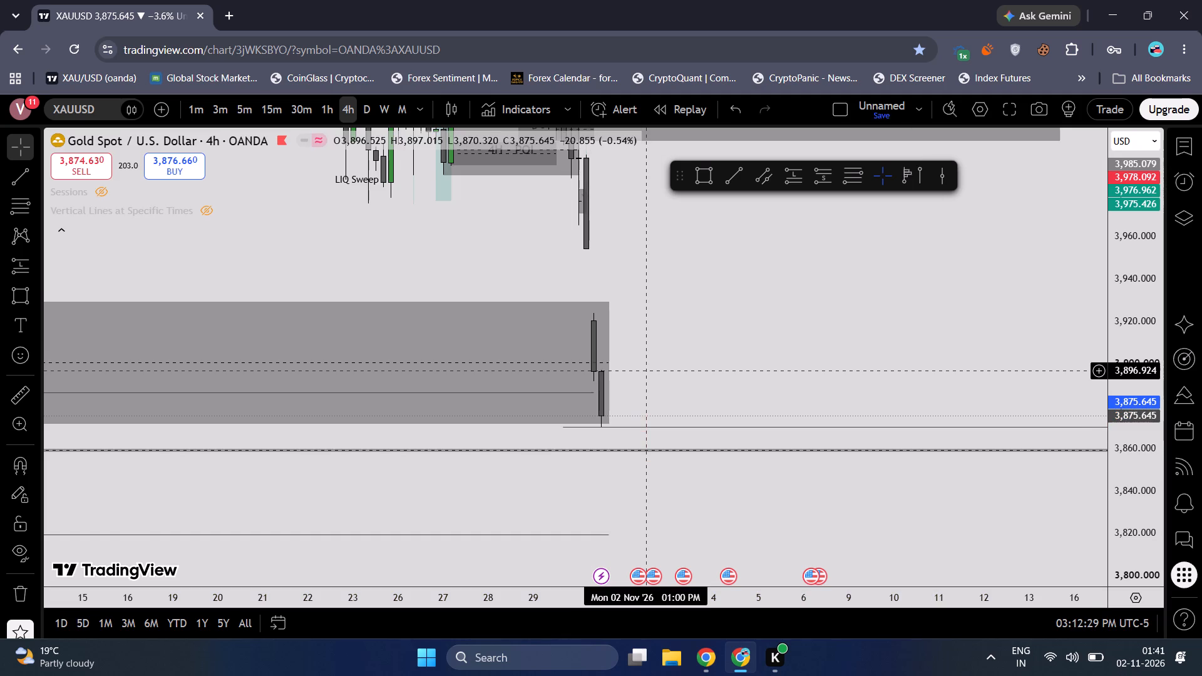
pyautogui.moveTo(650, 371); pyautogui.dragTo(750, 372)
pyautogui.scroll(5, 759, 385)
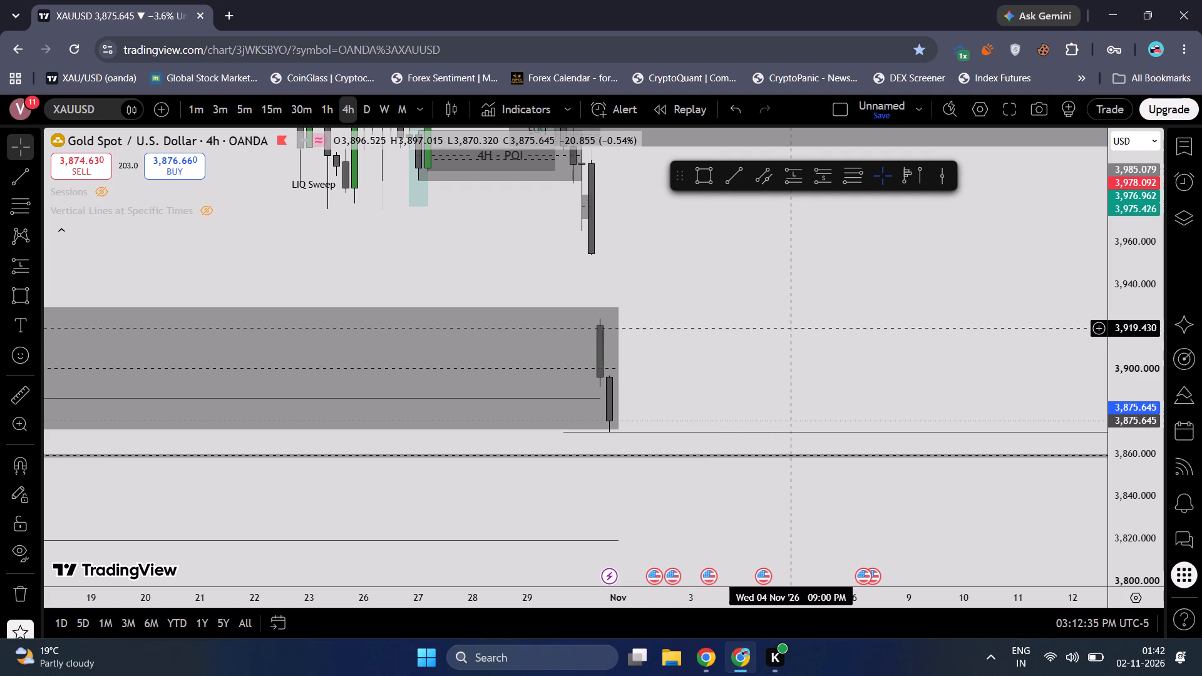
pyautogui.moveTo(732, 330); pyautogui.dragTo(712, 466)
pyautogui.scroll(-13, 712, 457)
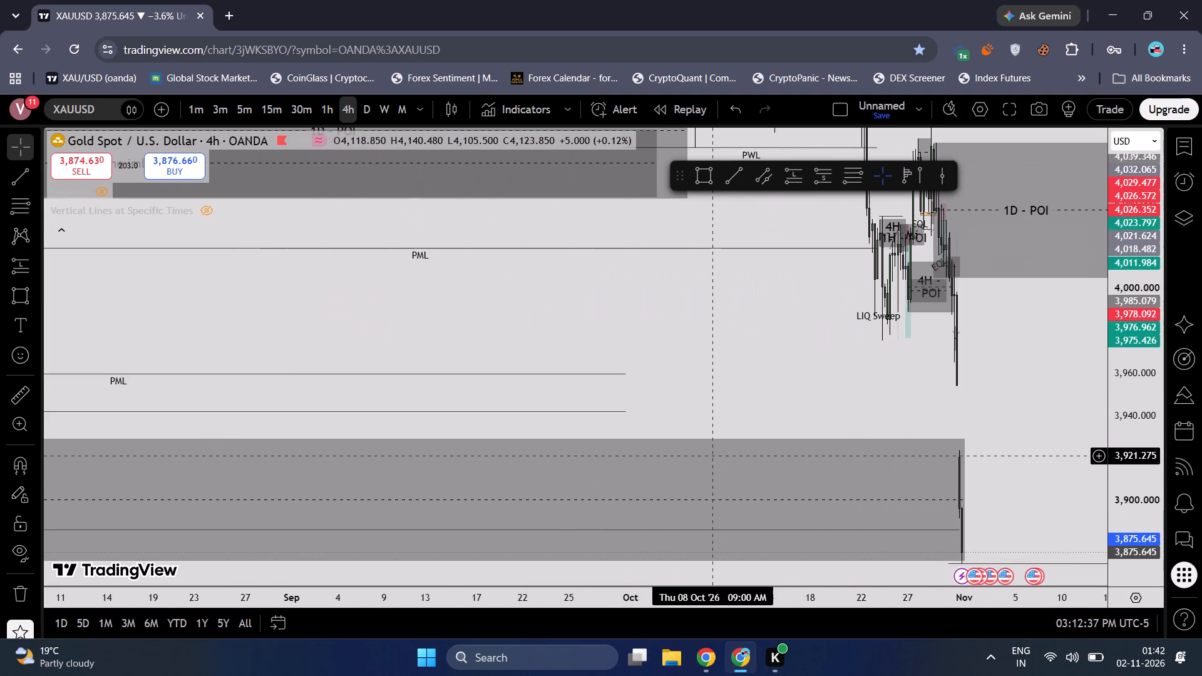
# Examine the 4-hour price drop at the end of October 2026 against the 1D - POI, 4H - POI and lower grey zones.
pyautogui.scroll(-2, 713, 456)
pyautogui.scroll(16, 713, 456)
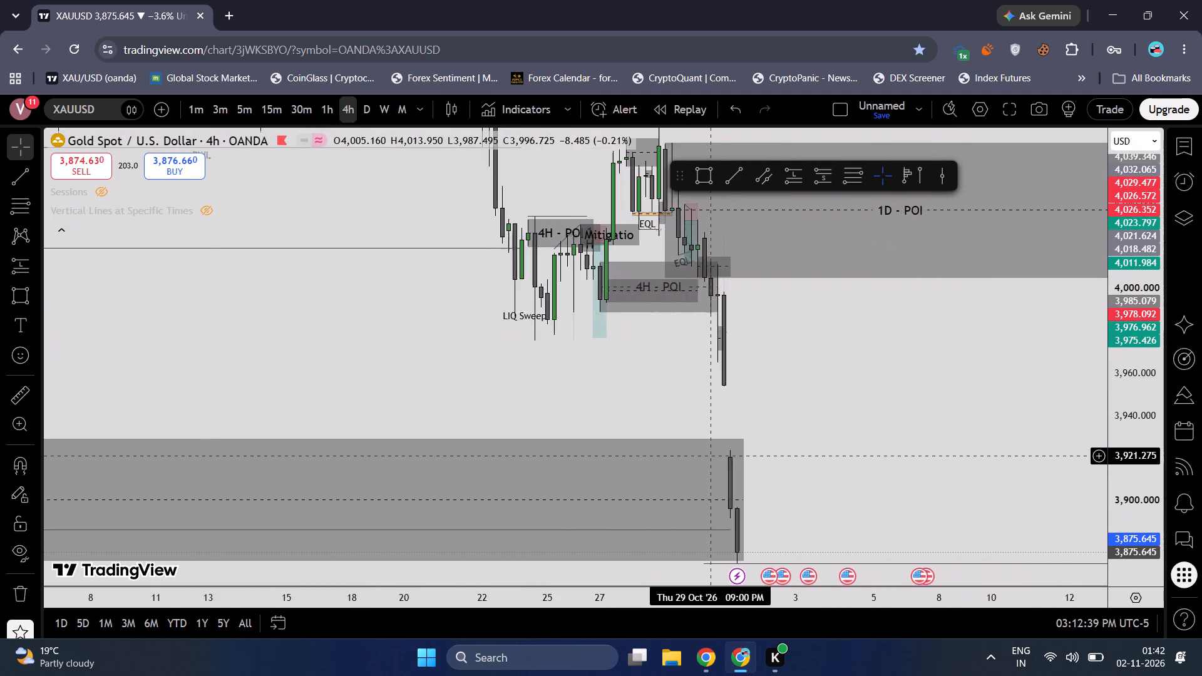
pyautogui.scroll(3, 713, 456)
pyautogui.scroll(-1, 713, 456)
pyautogui.scroll(1, 713, 456)
pyautogui.moveTo(719, 451); pyautogui.dragTo(751, 347)
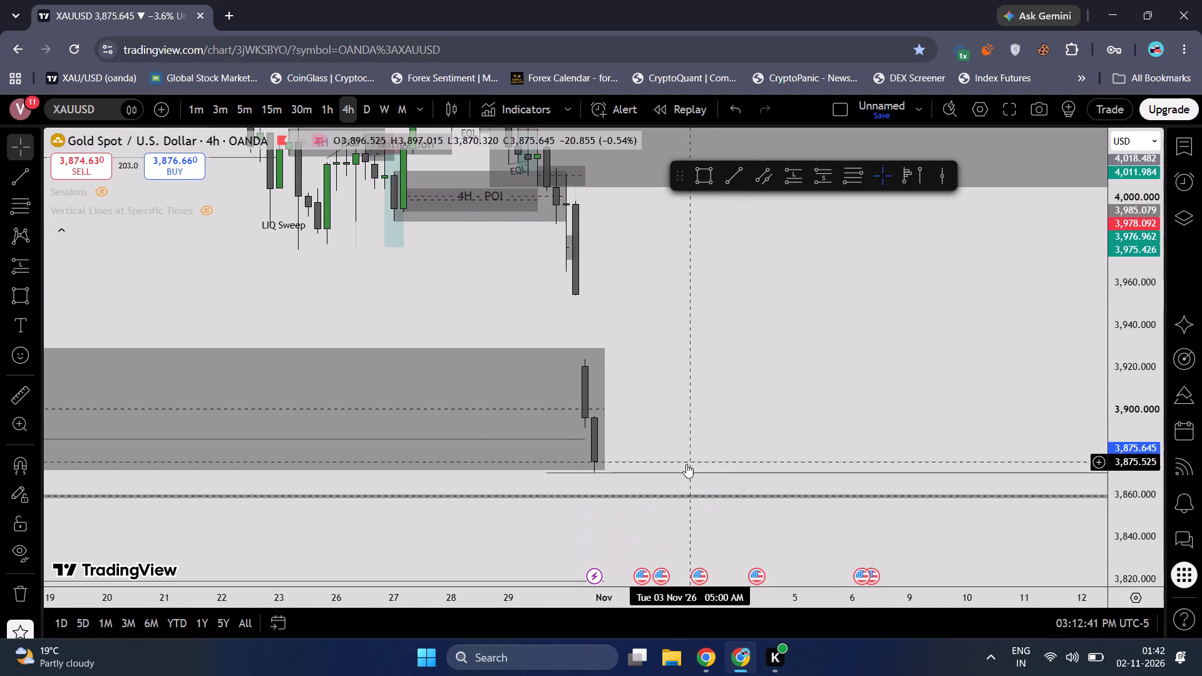
pyautogui.moveTo(707, 441); pyautogui.dragTo(629, 567)
pyautogui.moveTo(652, 447); pyautogui.dragTo(652, 525)
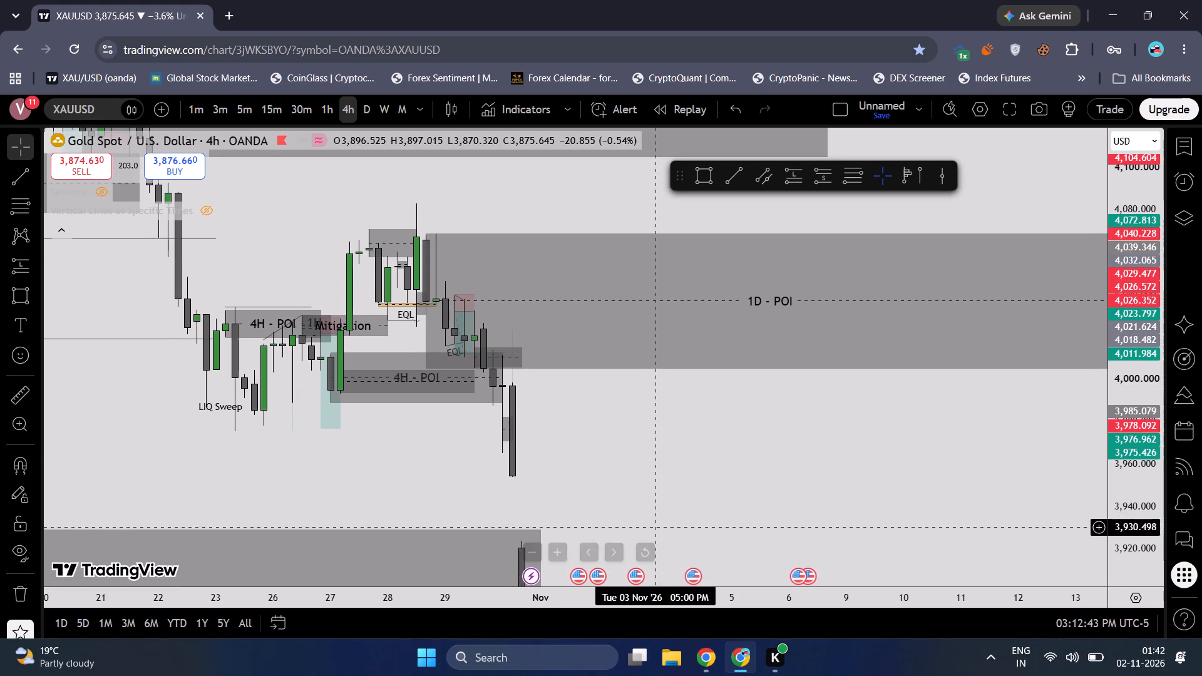
pyautogui.moveTo(632, 471); pyautogui.dragTo(649, 272)
pyautogui.scroll(-4, 712, 346)
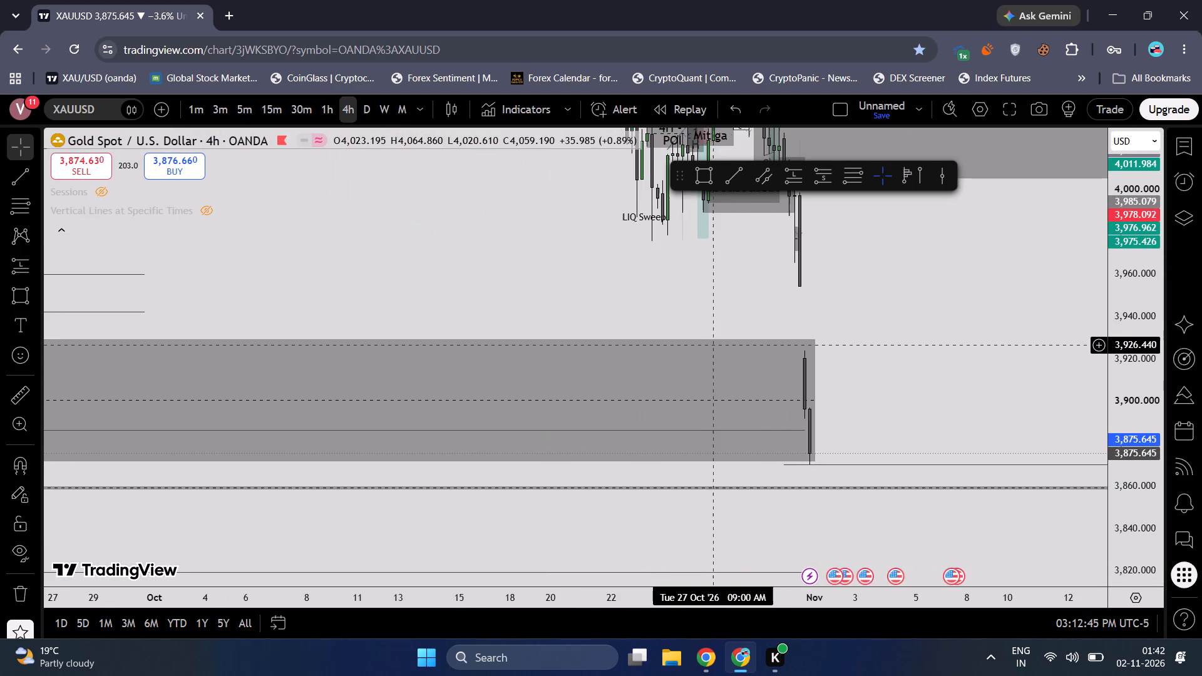
pyautogui.scroll(-4, 712, 346)
pyautogui.scroll(1, 712, 346)
pyautogui.scroll(-4, 712, 346)
pyautogui.scroll(1, 712, 346)
# Examine the zones and liquidity levels below the current price on the monthly chart, then on the weekly chart.
pyautogui.click(404, 102)
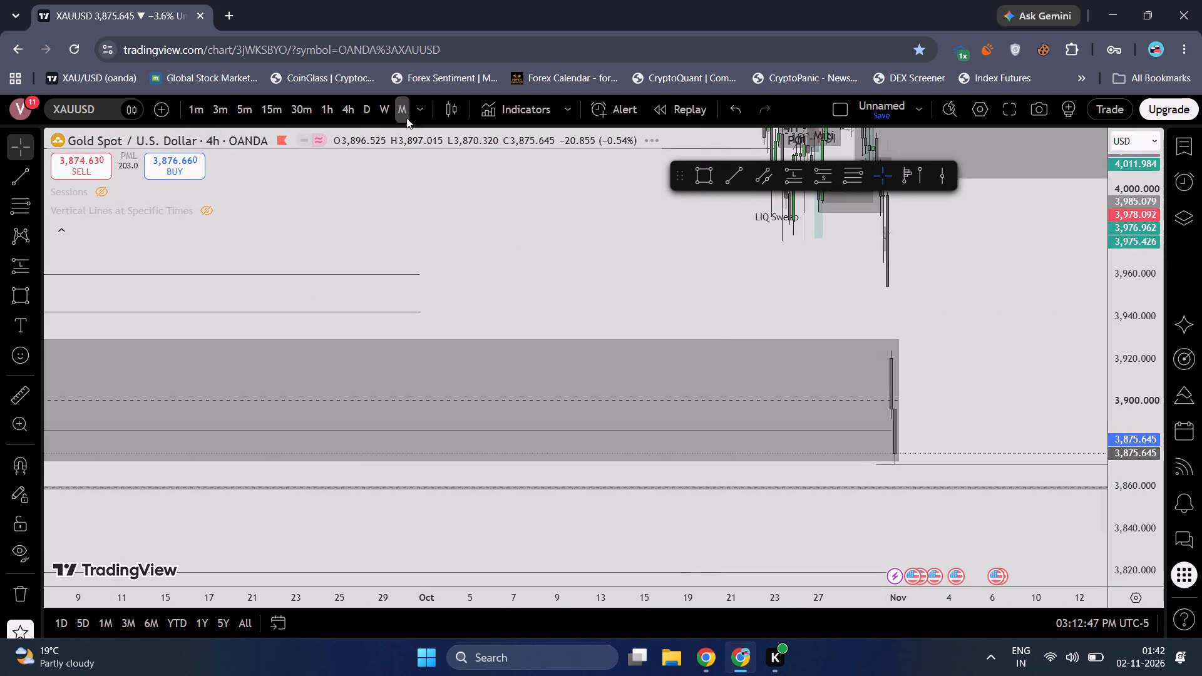
pyautogui.scroll(8, 527, 304)
pyautogui.moveTo(1134, 247); pyautogui.dragTo(1128, 366)
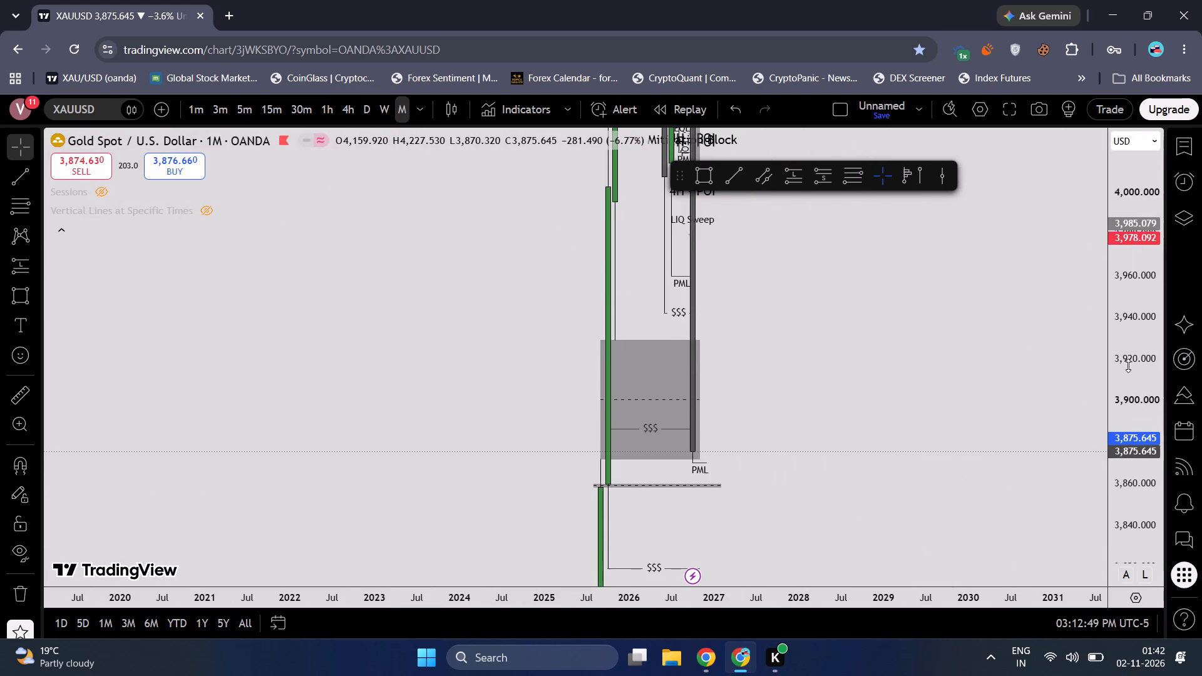
pyautogui.moveTo(1128, 366); pyautogui.dragTo(1124, 453)
pyautogui.scroll(5, 932, 438)
pyautogui.moveTo(778, 413); pyautogui.dragTo(914, 364)
pyautogui.scroll(3, 888, 382)
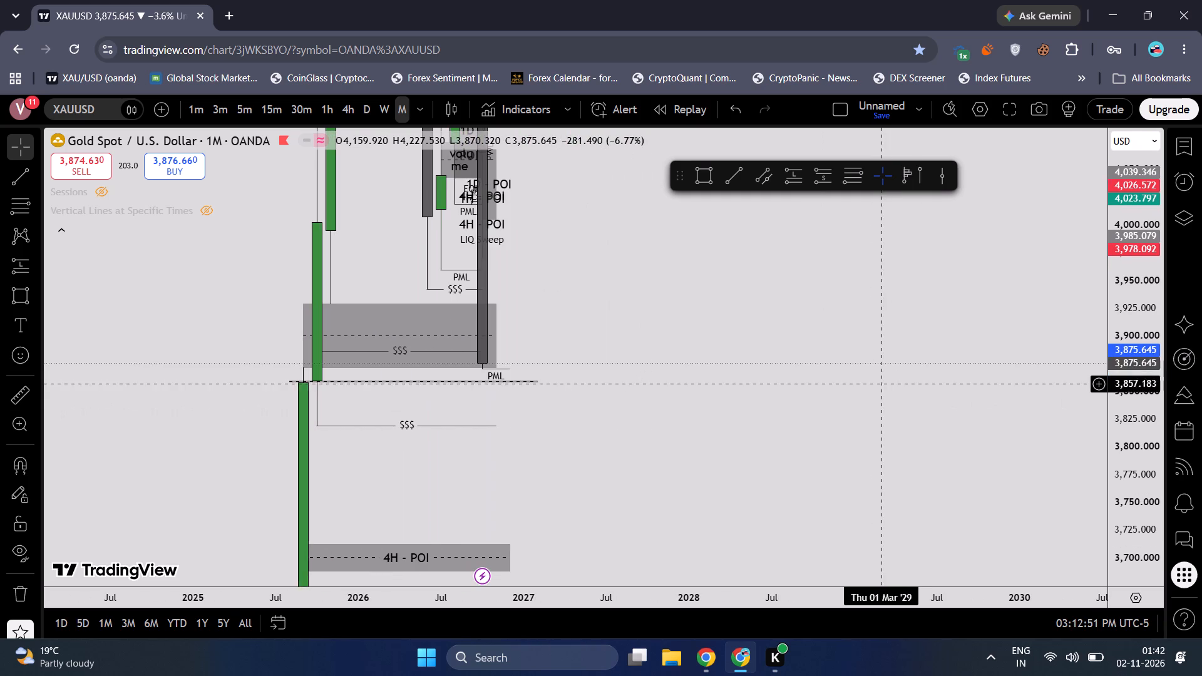
pyautogui.moveTo(783, 374); pyautogui.dragTo(987, 368)
pyautogui.scroll(2, 1009, 368)
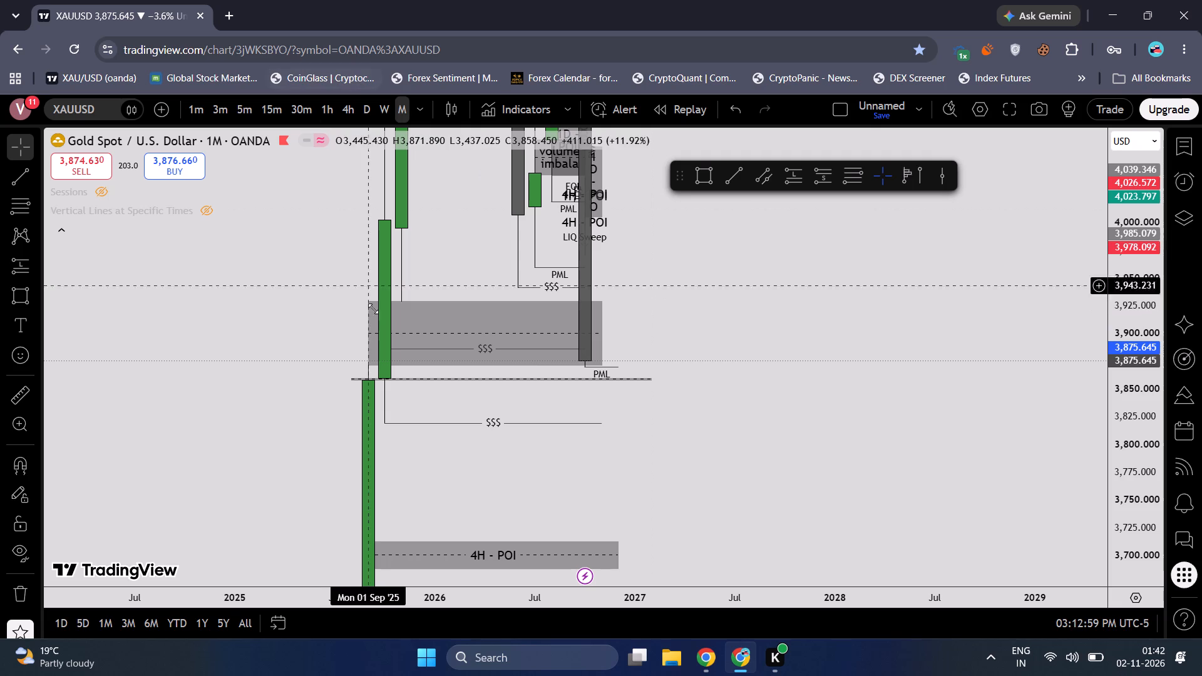
pyautogui.click(387, 109)
pyautogui.scroll(-2, 416, 286)
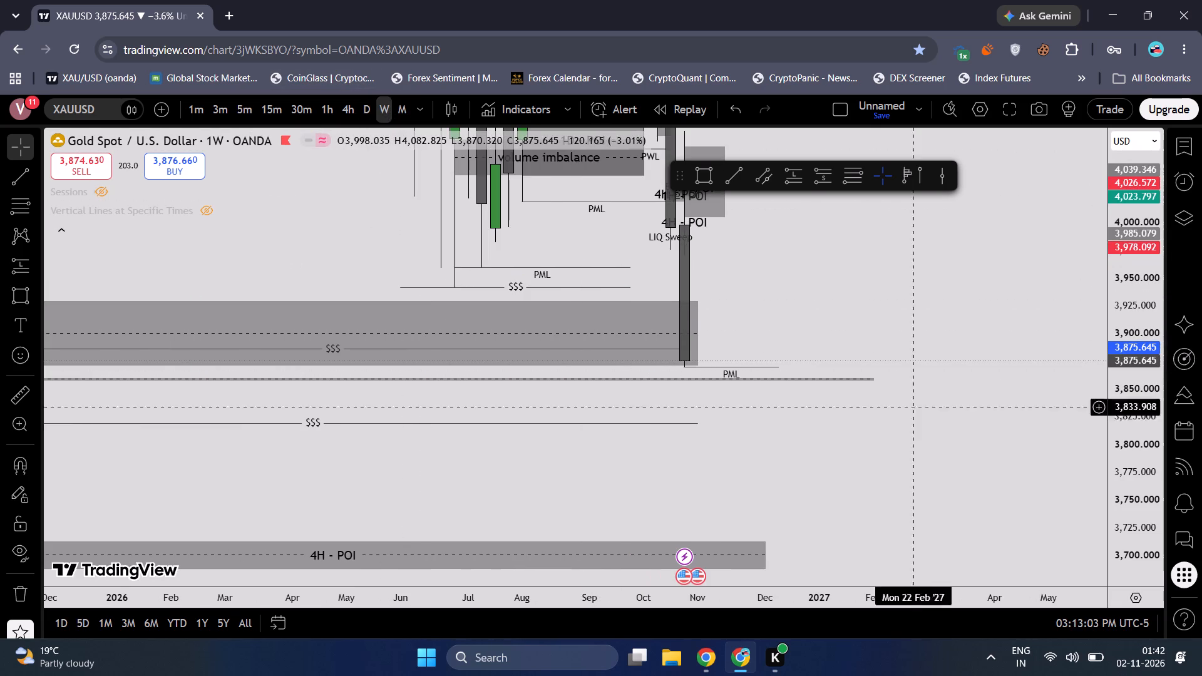
pyautogui.scroll(6, 1132, 457)
pyautogui.scroll(-4, 991, 444)
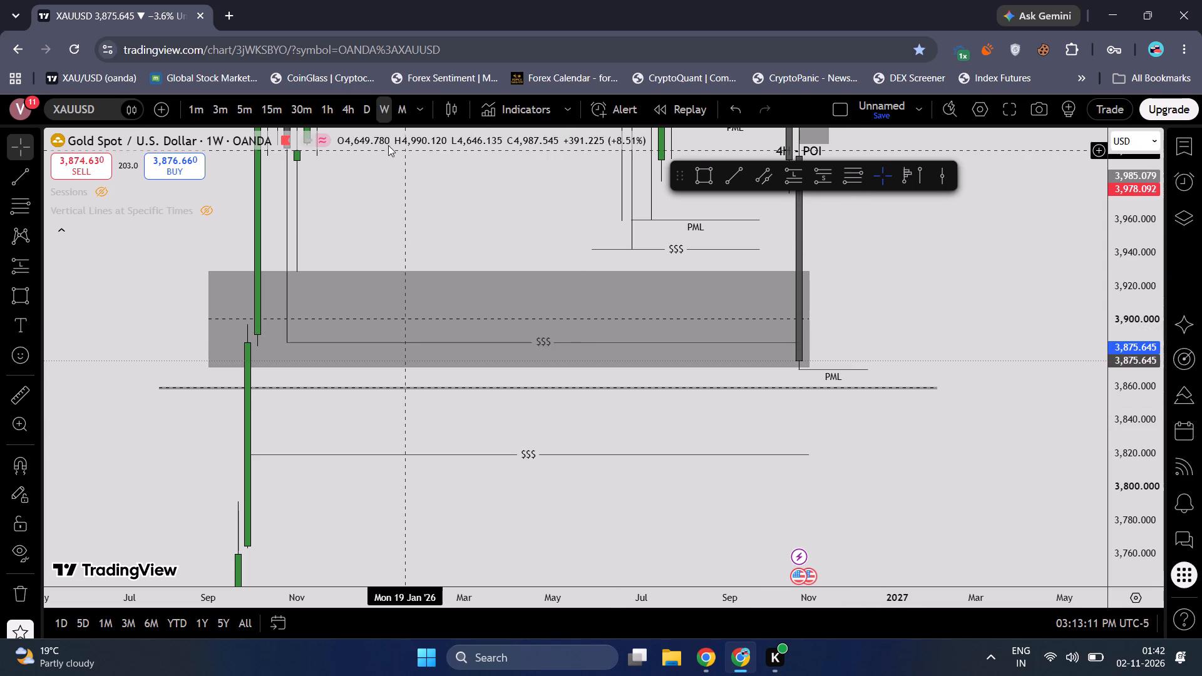
# On the daily chart, draw a rectangle from the 22 Sep 2025 candle, spanning about 3,792.6 to 3,736, above the 4H - POI zone.
pyautogui.click(367, 113)
pyautogui.scroll(-7, 530, 277)
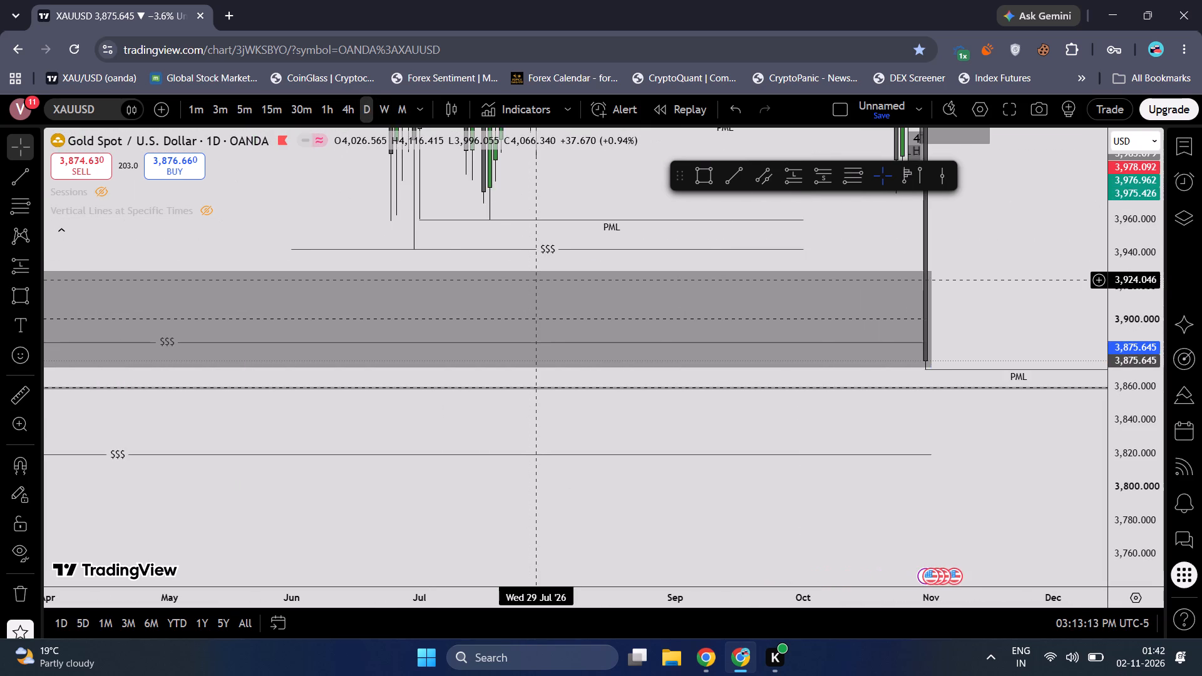
pyautogui.scroll(-3, 539, 280)
pyautogui.scroll(1, 539, 280)
pyautogui.scroll(-7, 539, 280)
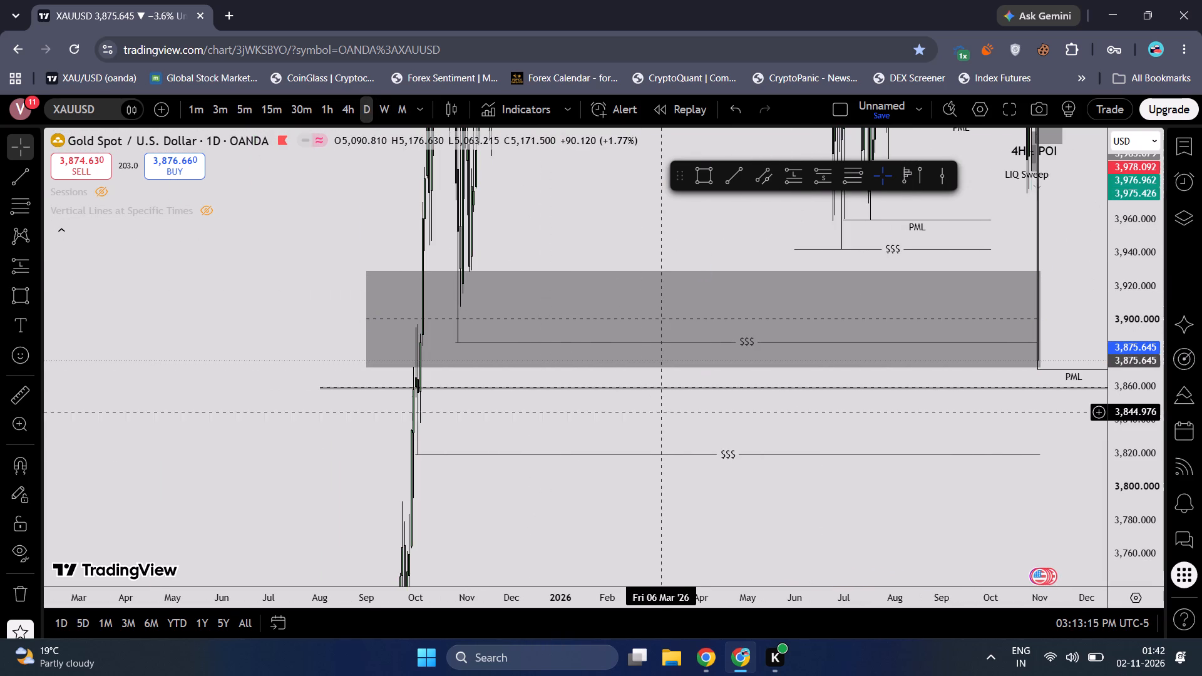
pyautogui.scroll(4, 658, 422)
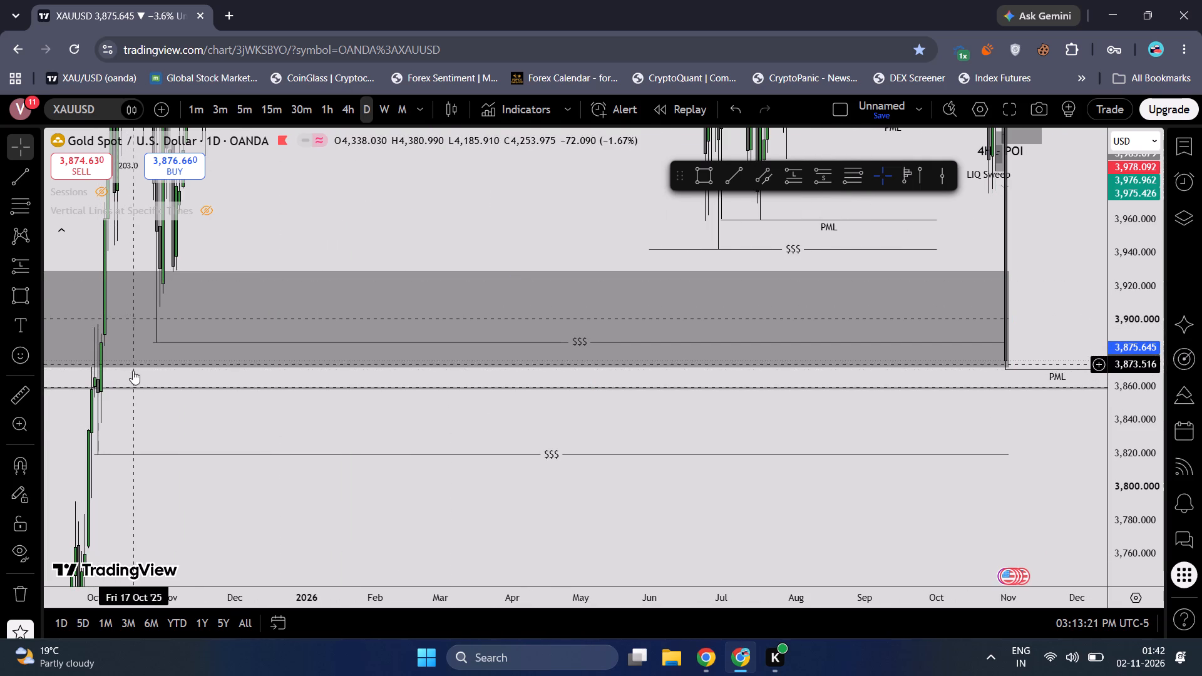
pyautogui.moveTo(194, 438); pyautogui.dragTo(259, 288)
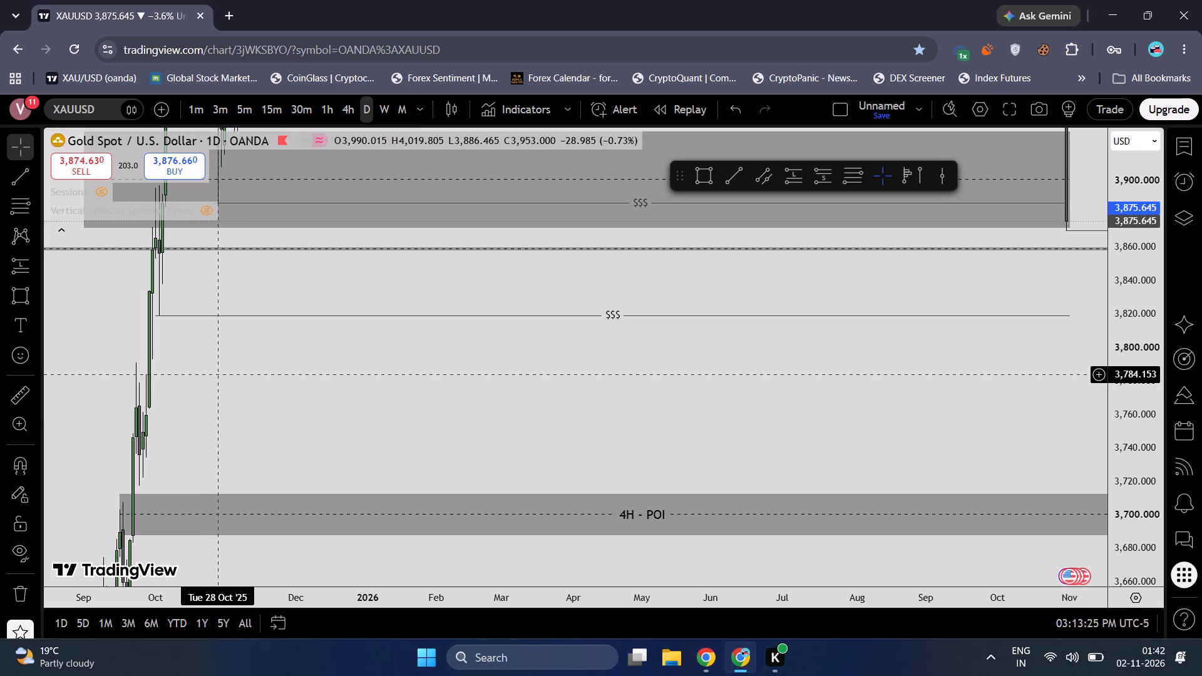
pyautogui.moveTo(219, 374); pyautogui.dragTo(225, 362)
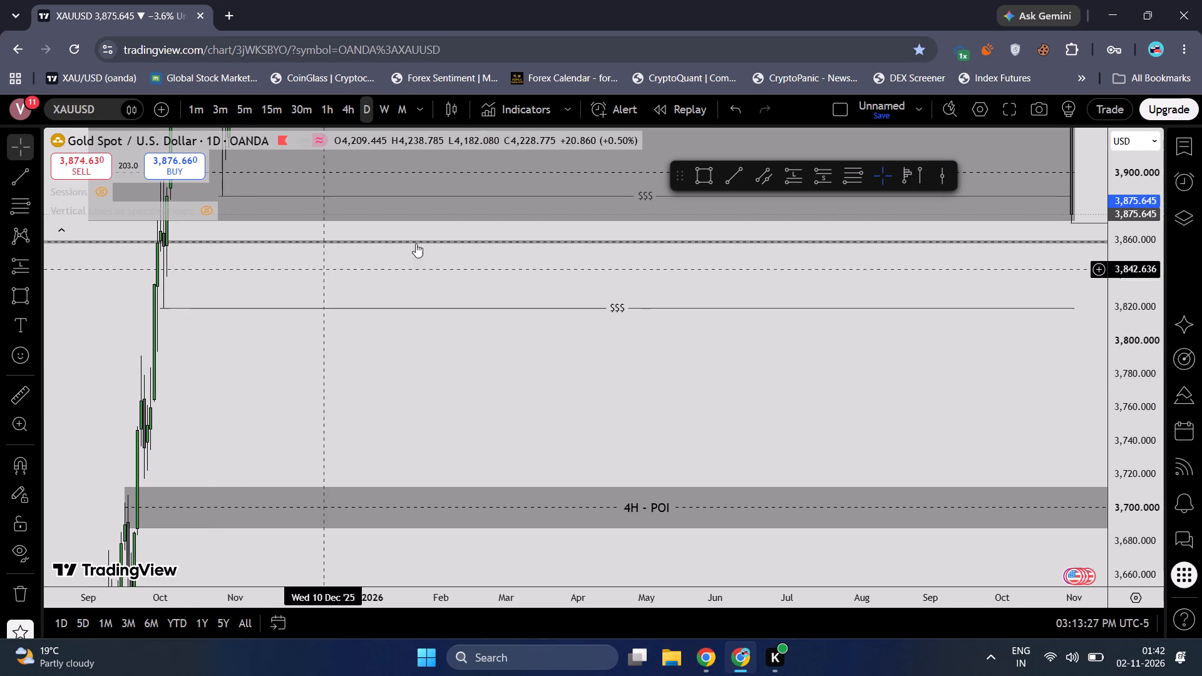
pyautogui.click(698, 176)
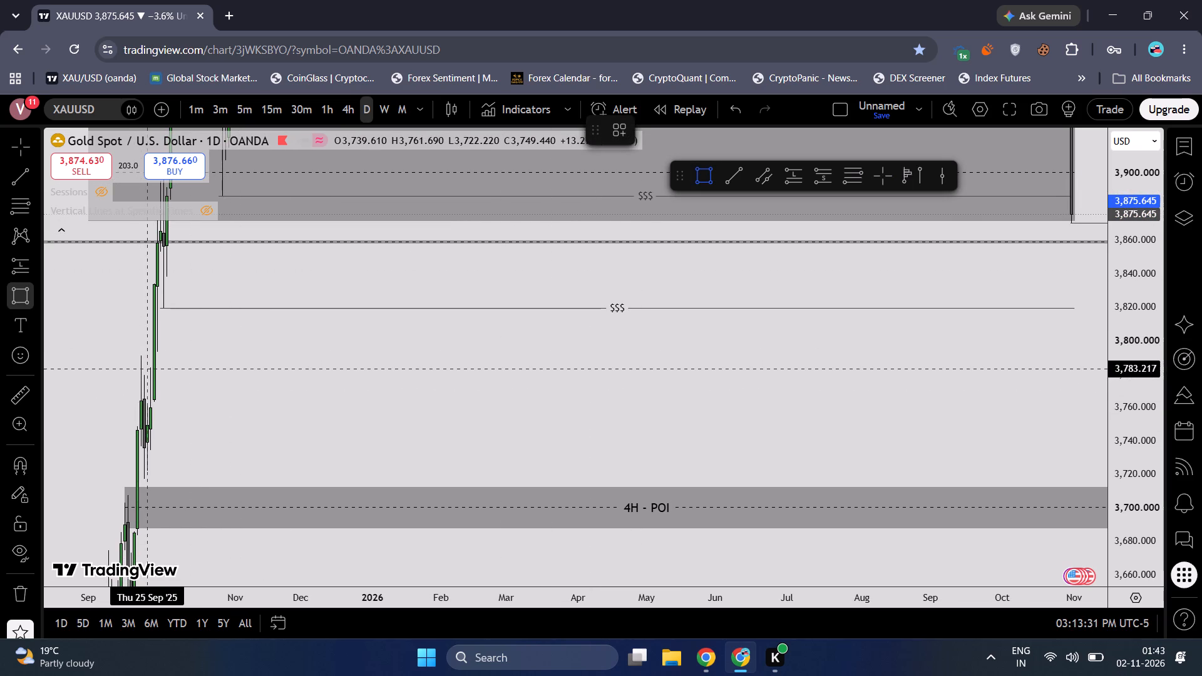
pyautogui.click(137, 353)
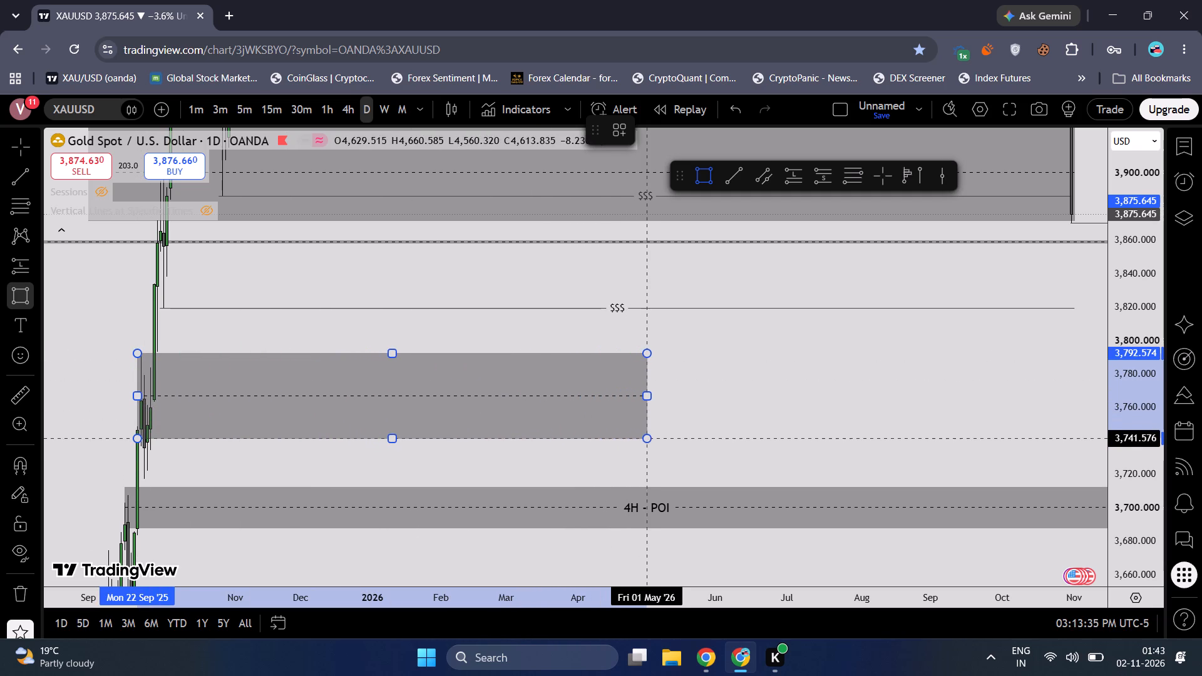
pyautogui.click(654, 448)
# Extend the new rectangle's far edge past the latest candles to 1 Feb 2027.
pyautogui.moveTo(413, 330); pyautogui.dragTo(0, 284)
pyautogui.moveTo(247, 356); pyautogui.dragTo(516, 357)
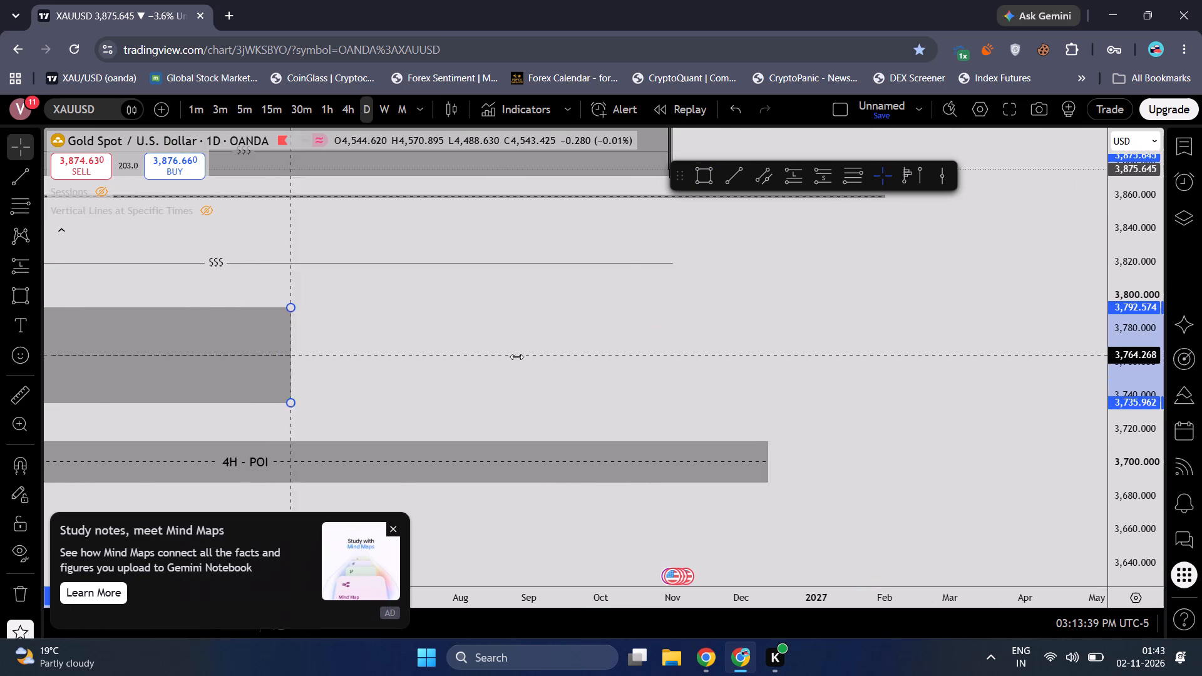
pyautogui.moveTo(516, 357); pyautogui.dragTo(759, 356)
pyautogui.moveTo(883, 337); pyautogui.dragTo(779, 524)
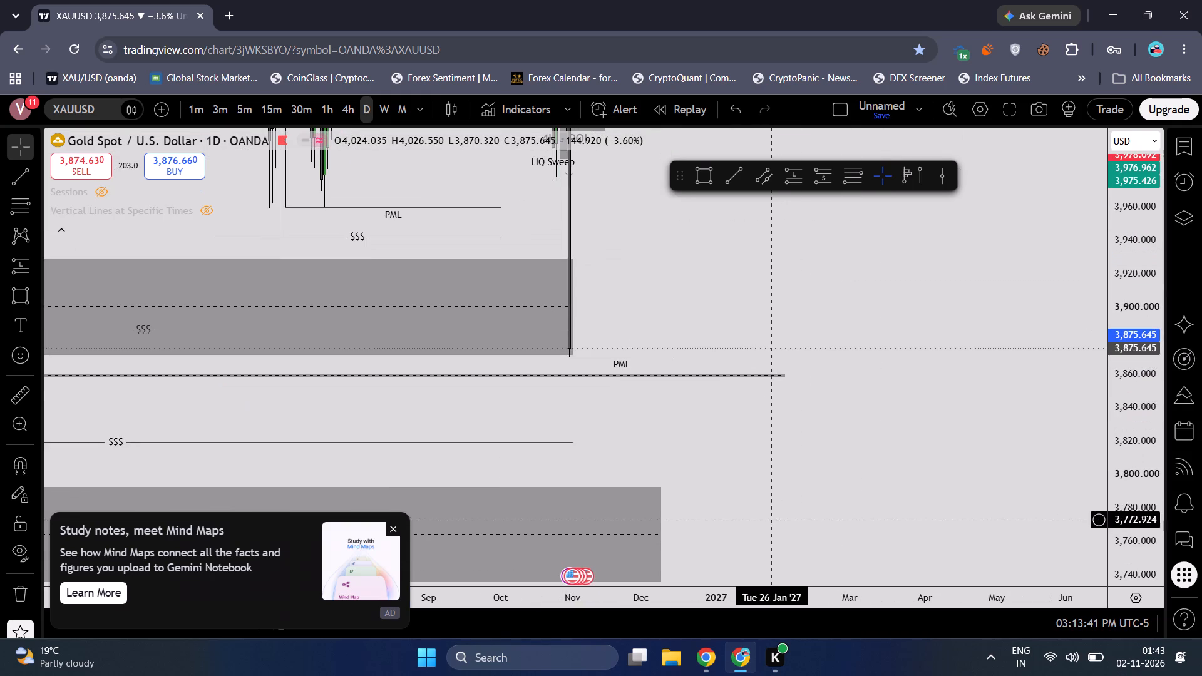
pyautogui.click(591, 528)
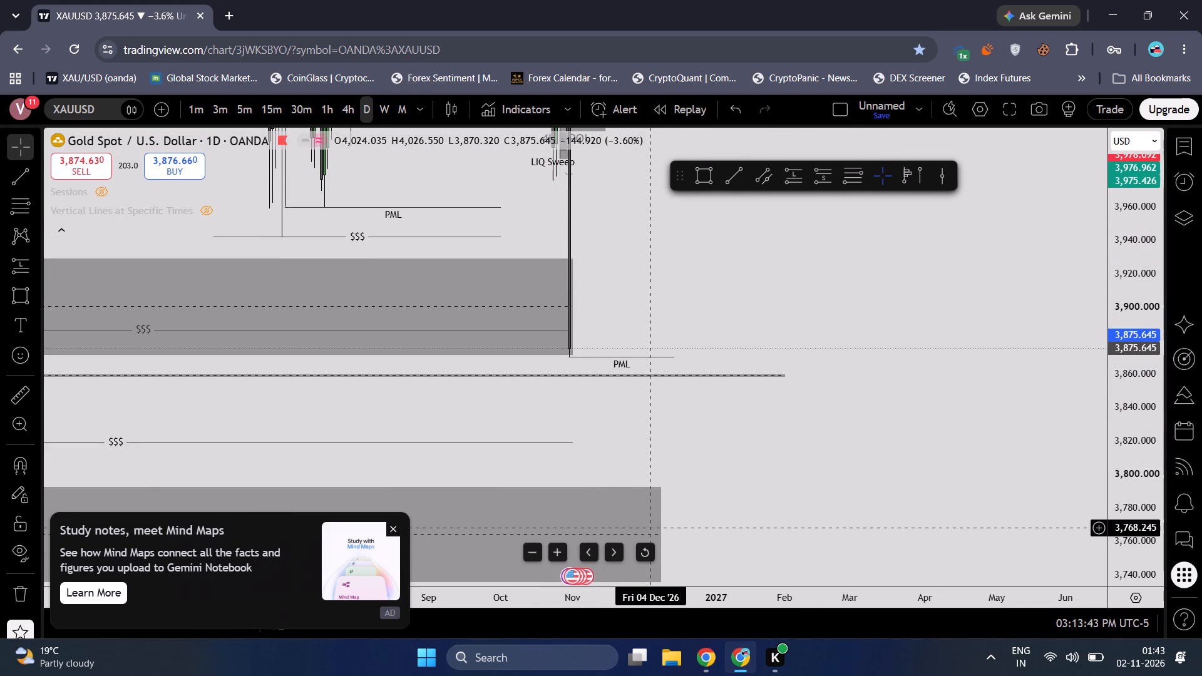
pyautogui.moveTo(660, 539); pyautogui.dragTo(786, 531)
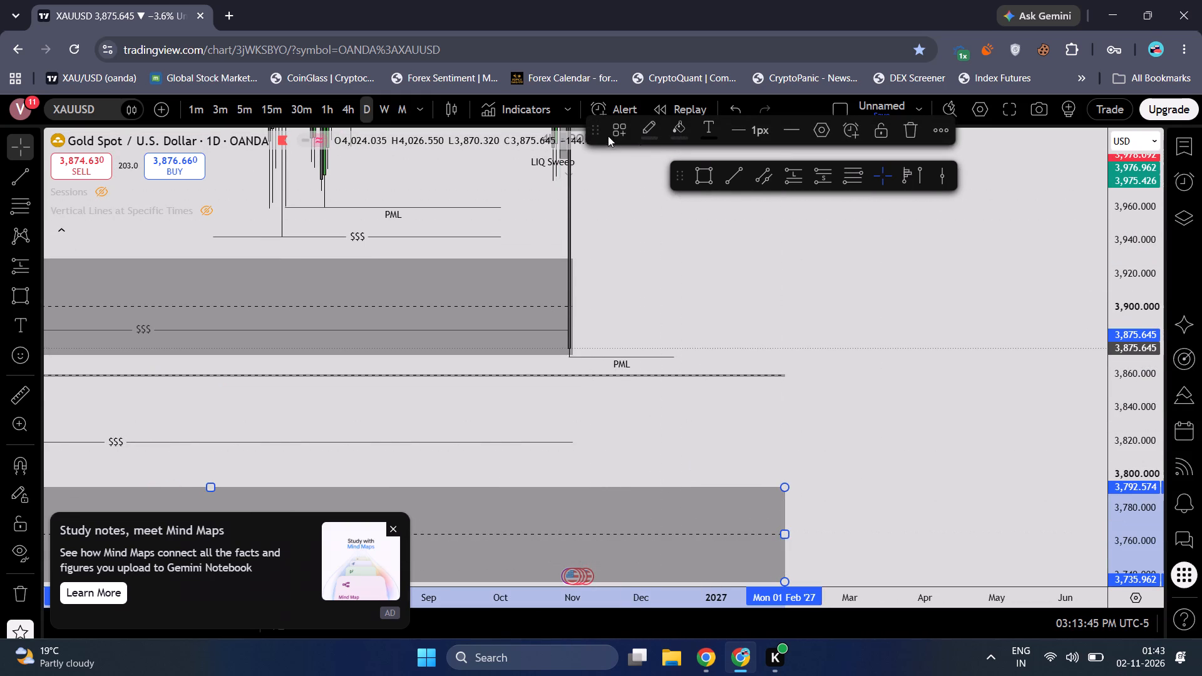
# Apply the 1D - POI drawing template to the extended rectangle.
pyautogui.click(608, 126)
pyautogui.click(647, 201)
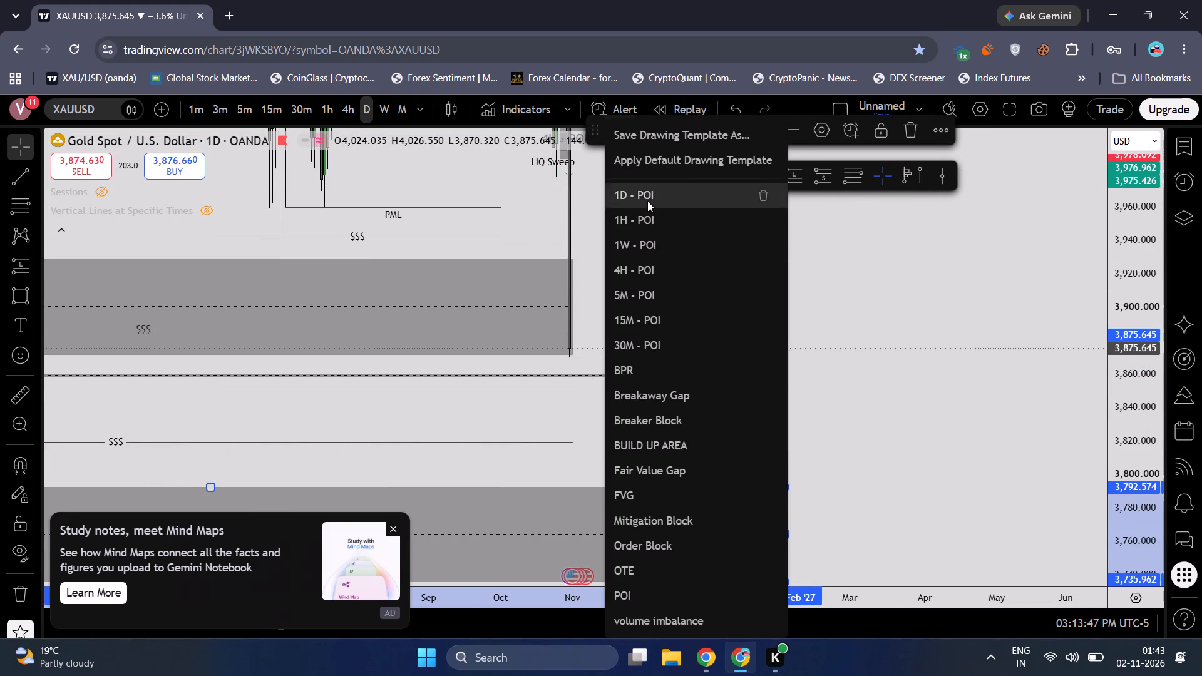
# Examine the marked POI zones and levels around the current price on the daily chart, then on the 4-hour chart.
pyautogui.scroll(-4, 685, 281)
pyautogui.moveTo(838, 272); pyautogui.dragTo(831, 389)
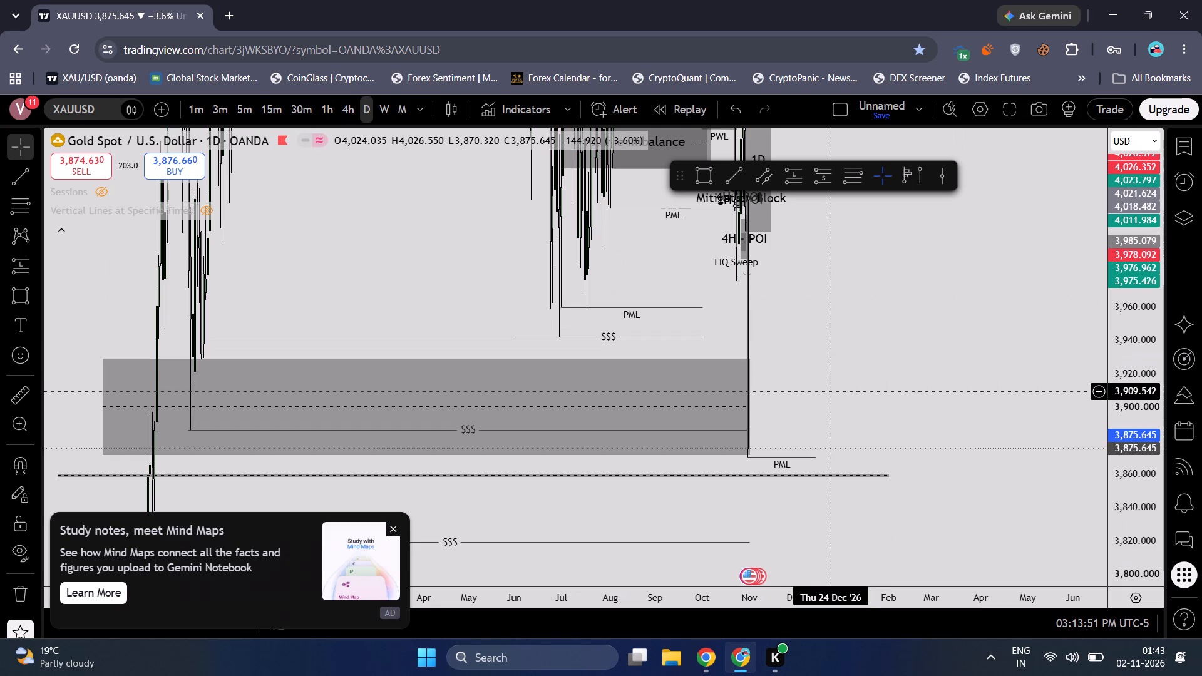
pyautogui.moveTo(825, 344); pyautogui.dragTo(905, 307)
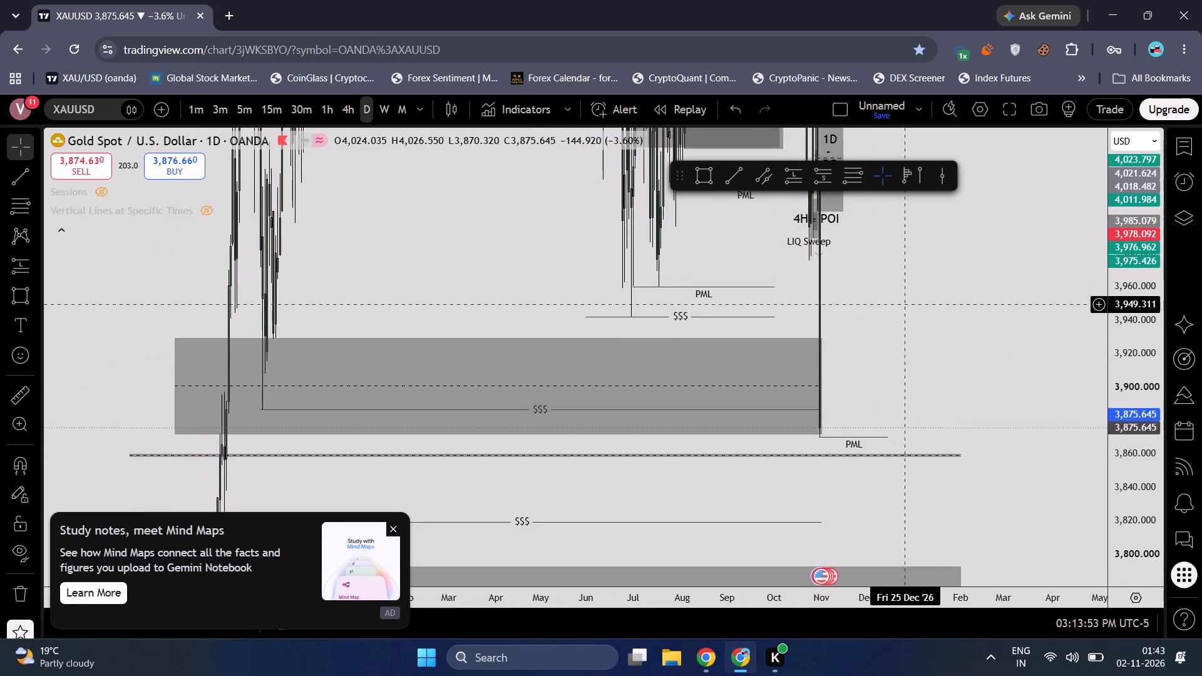
pyautogui.moveTo(905, 307); pyautogui.dragTo(880, 441)
pyautogui.moveTo(1133, 257); pyautogui.dragTo(1156, 541)
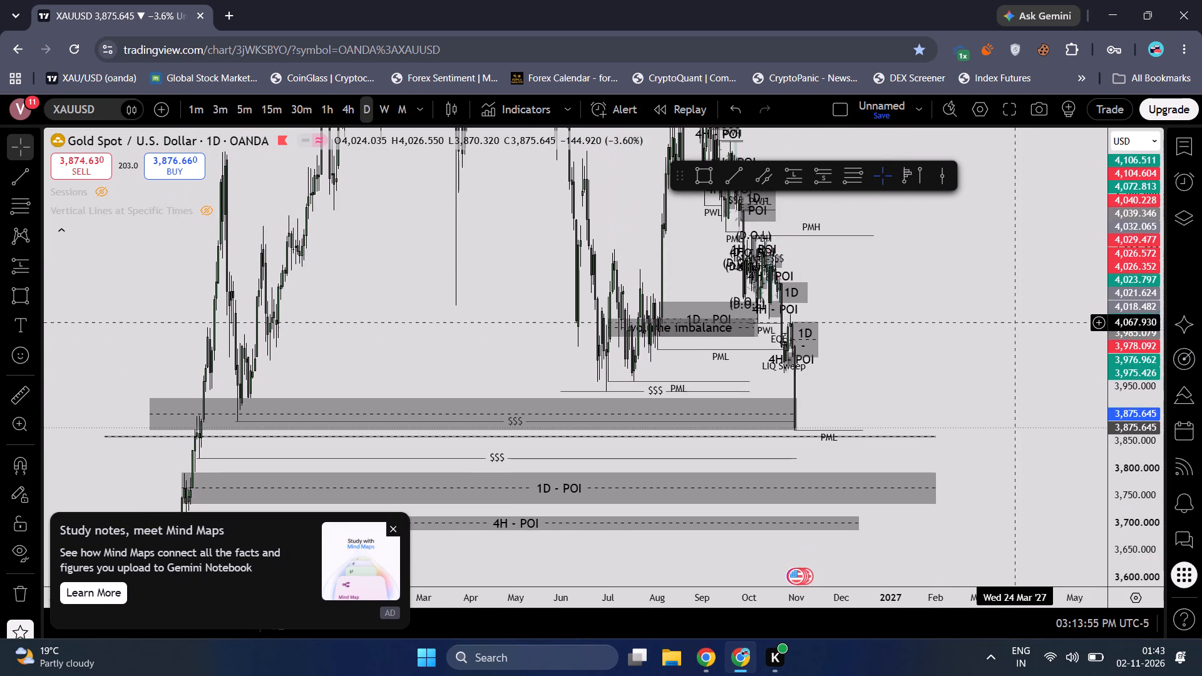
pyautogui.moveTo(1015, 321); pyautogui.dragTo(977, 400)
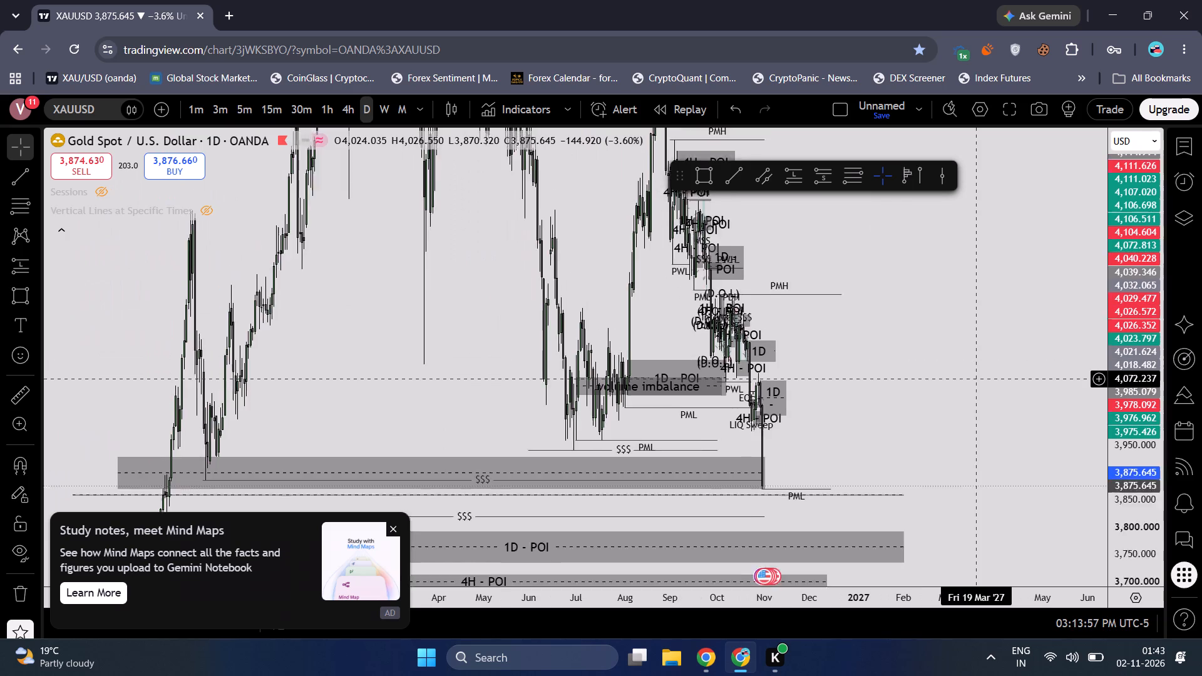
pyautogui.moveTo(977, 400); pyautogui.dragTo(980, 433)
pyautogui.scroll(5, 980, 434)
pyautogui.moveTo(744, 453); pyautogui.dragTo(796, 336)
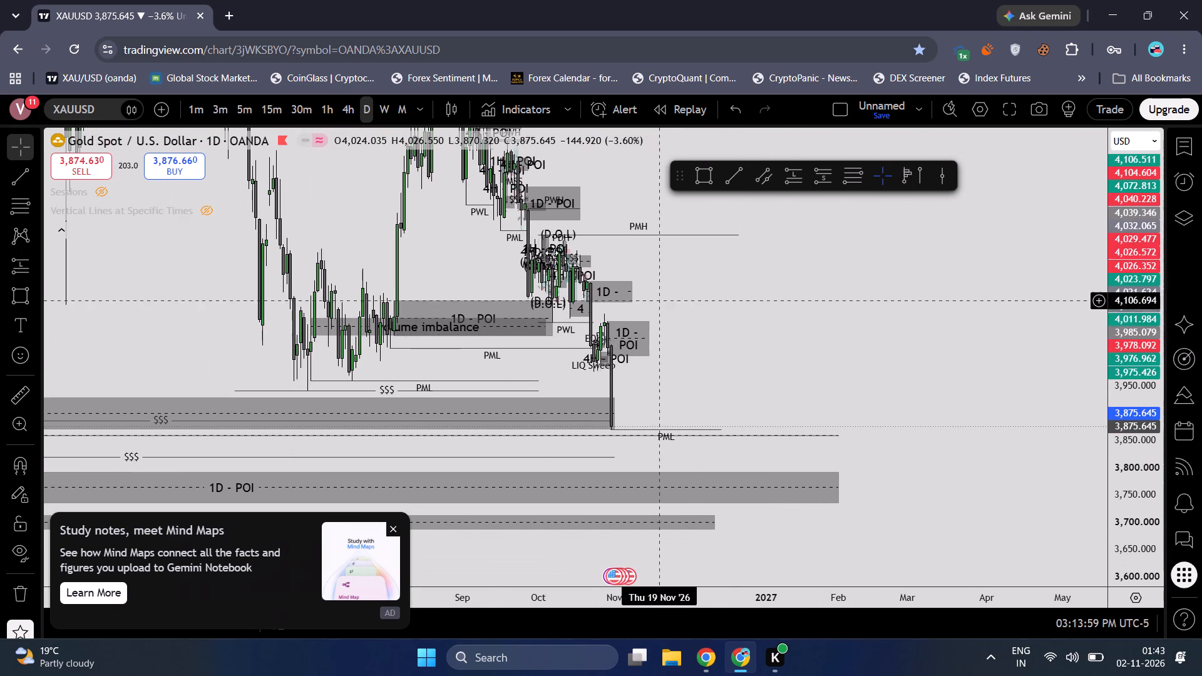
pyautogui.click(341, 105)
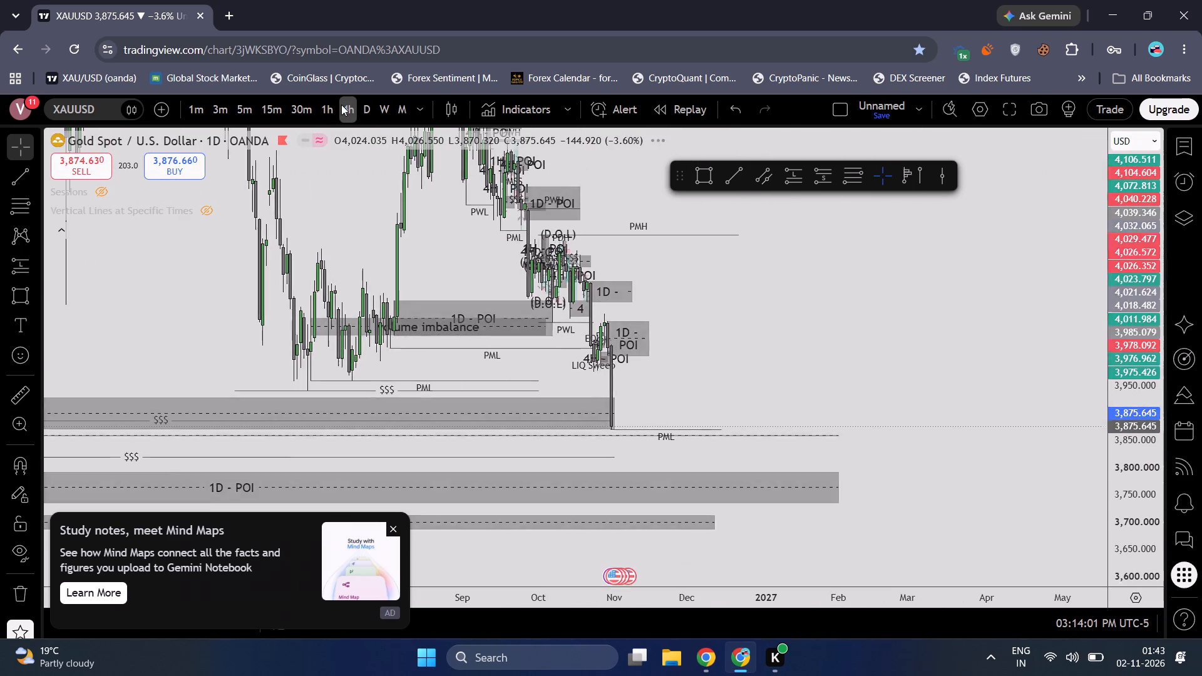
pyautogui.scroll(5, 1139, 487)
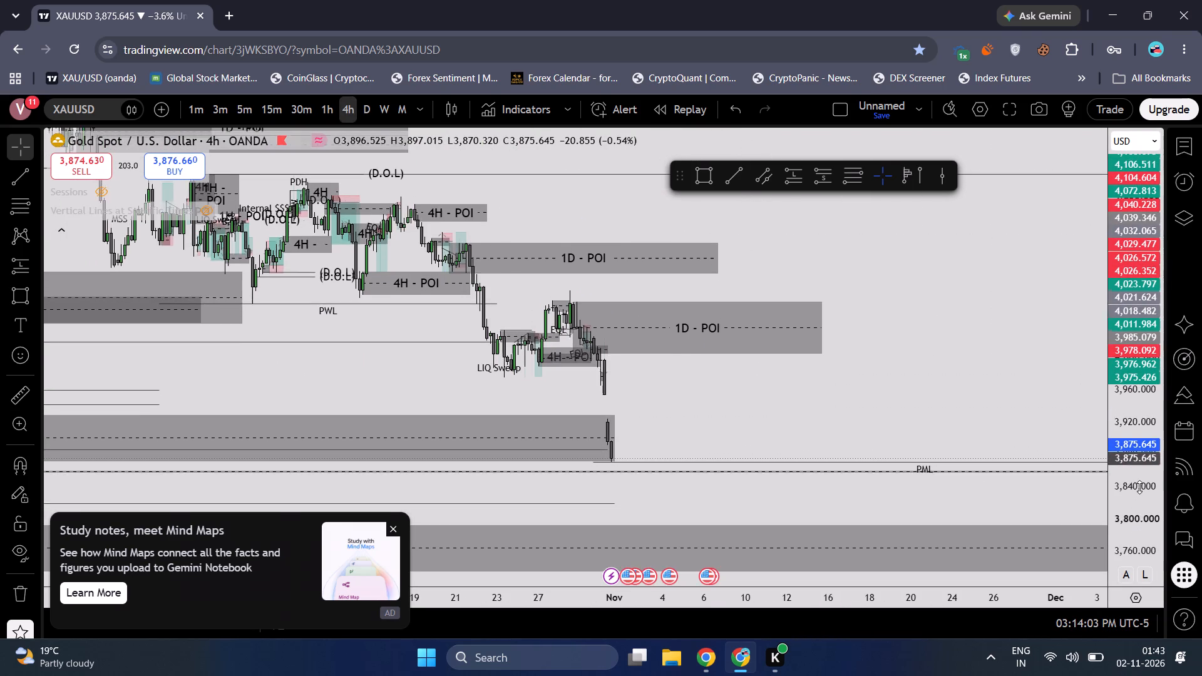
pyautogui.scroll(17, 1139, 487)
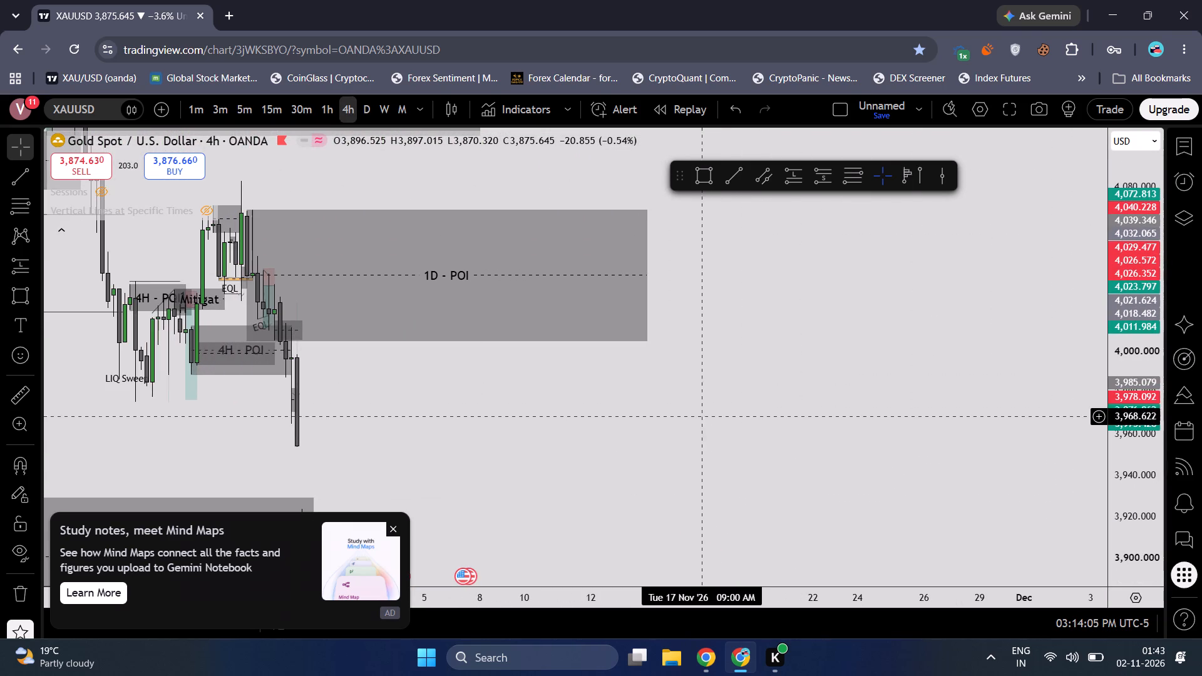
pyautogui.click(669, 444)
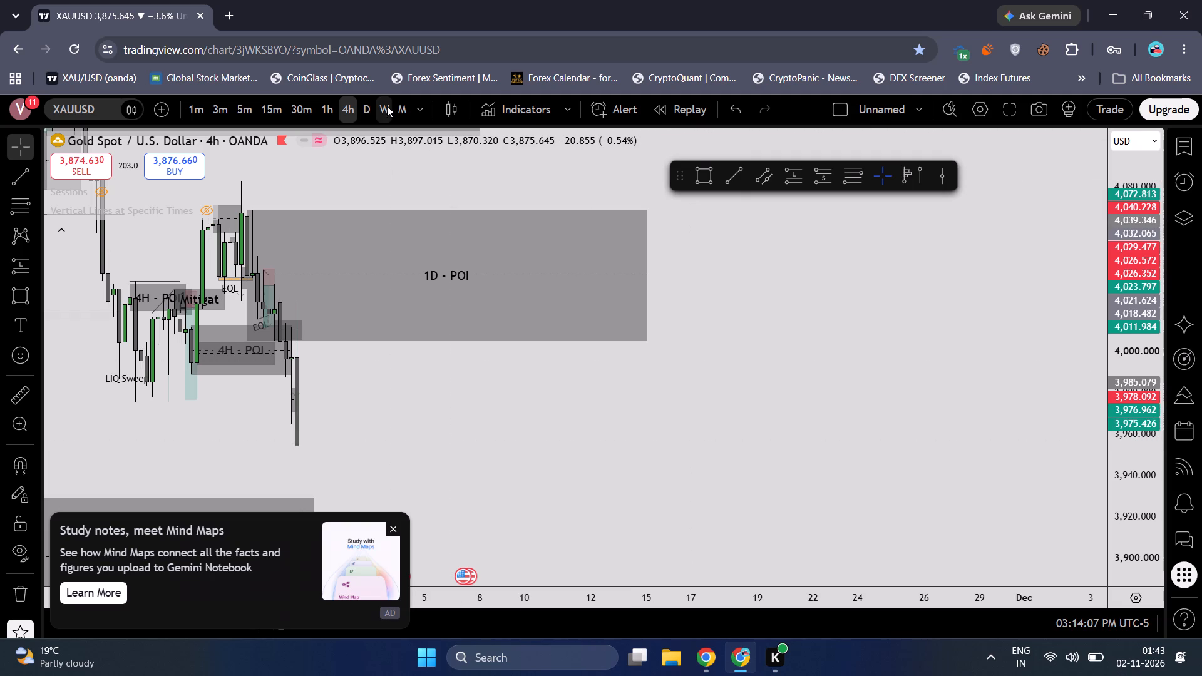
# Examine the marked zones, PML levels and latest candles on the monthly chart, then on the weekly chart.
pyautogui.click(401, 105)
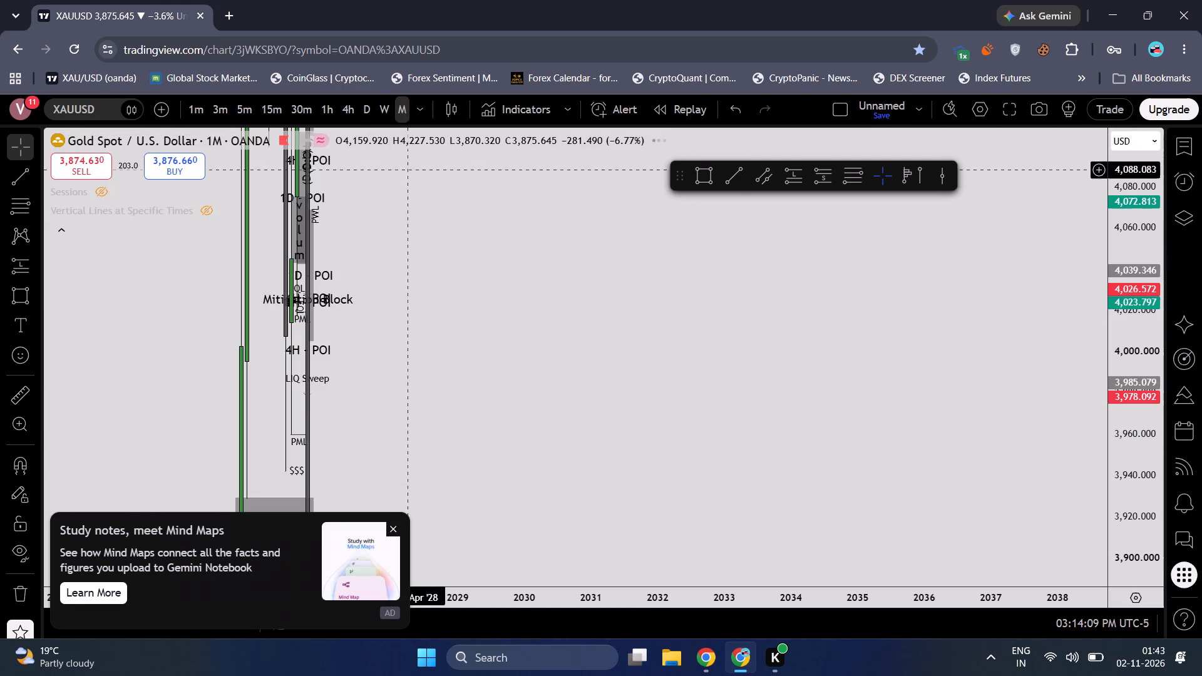
pyautogui.scroll(2, 418, 241)
pyautogui.scroll(-2, 423, 260)
pyautogui.scroll(3, 424, 266)
pyautogui.moveTo(406, 278); pyautogui.dragTo(873, 284)
pyautogui.scroll(5, 775, 349)
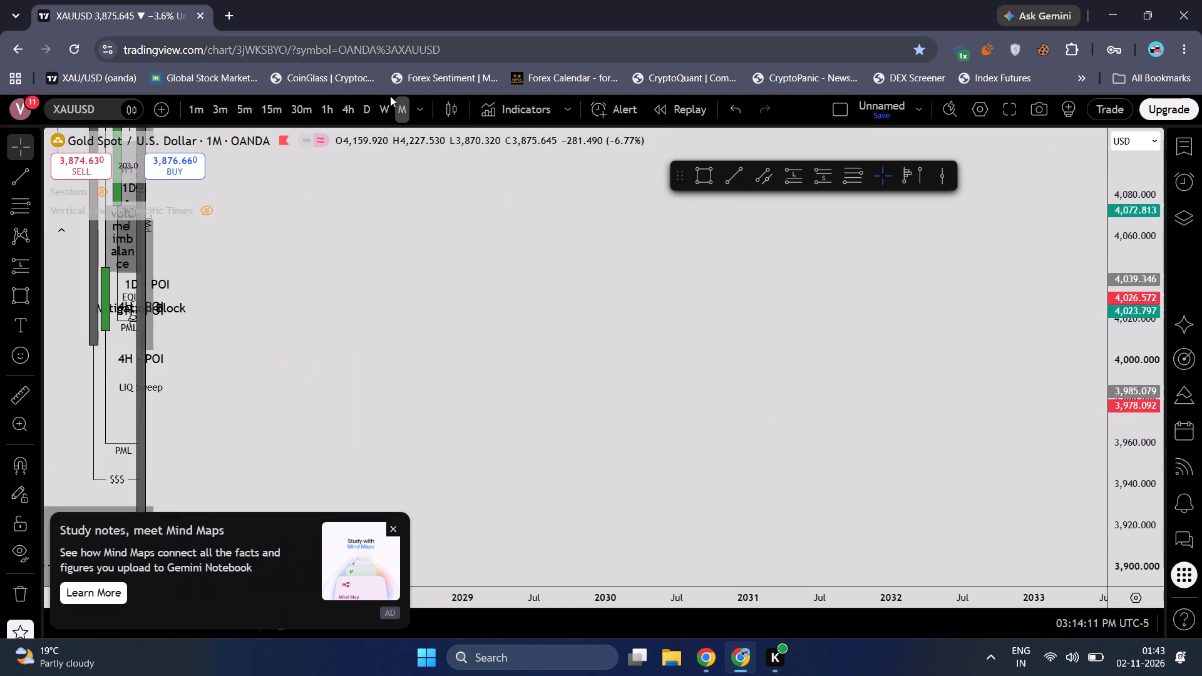
pyautogui.click(378, 99)
pyautogui.moveTo(518, 282); pyautogui.dragTo(781, 270)
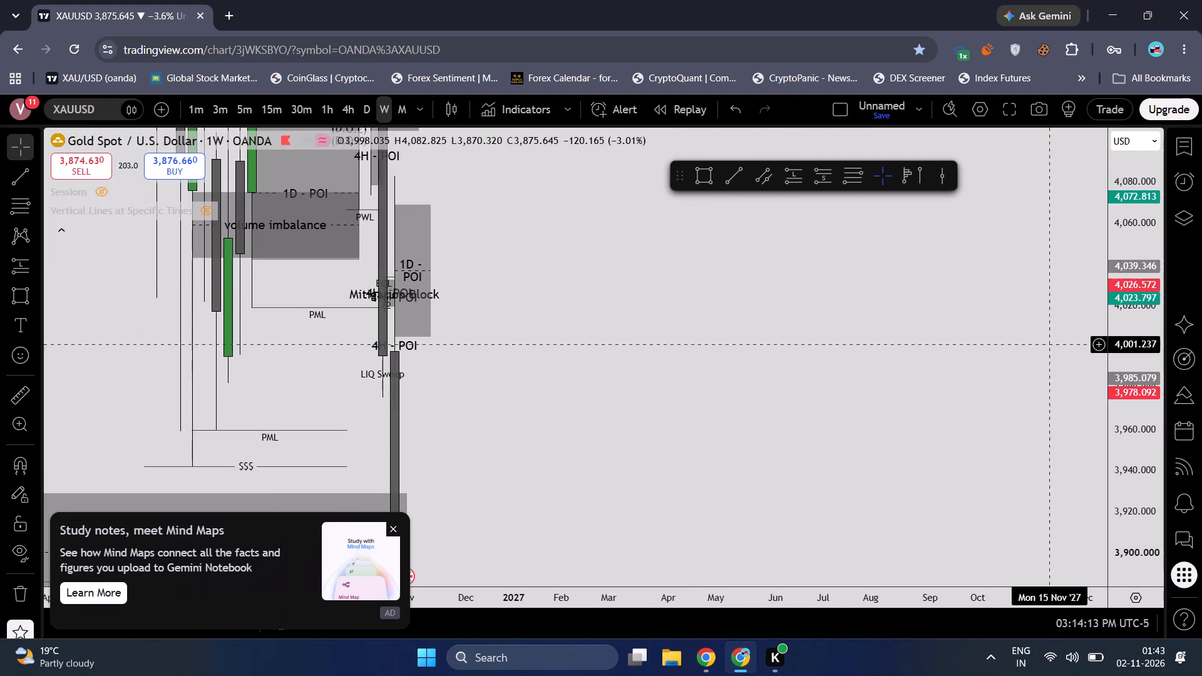
pyautogui.moveTo(1148, 269); pyautogui.dragTo(1161, 532)
pyautogui.moveTo(640, 344); pyautogui.dragTo(640, 351)
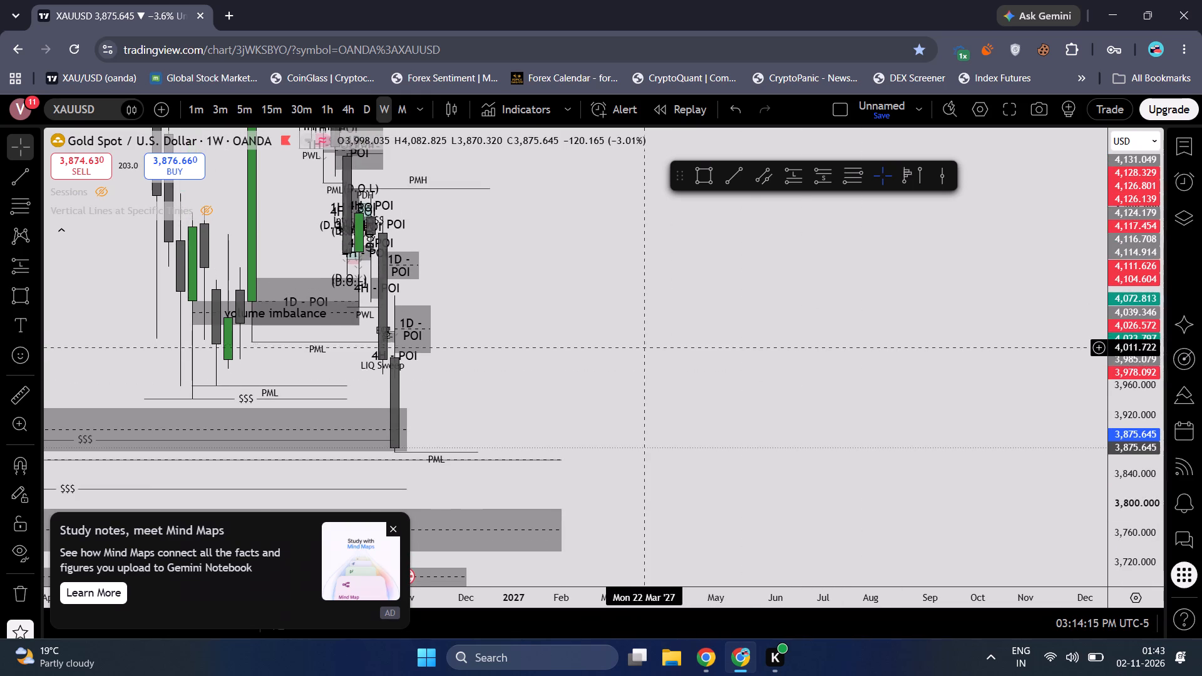
pyautogui.moveTo(640, 351); pyautogui.dragTo(804, 404)
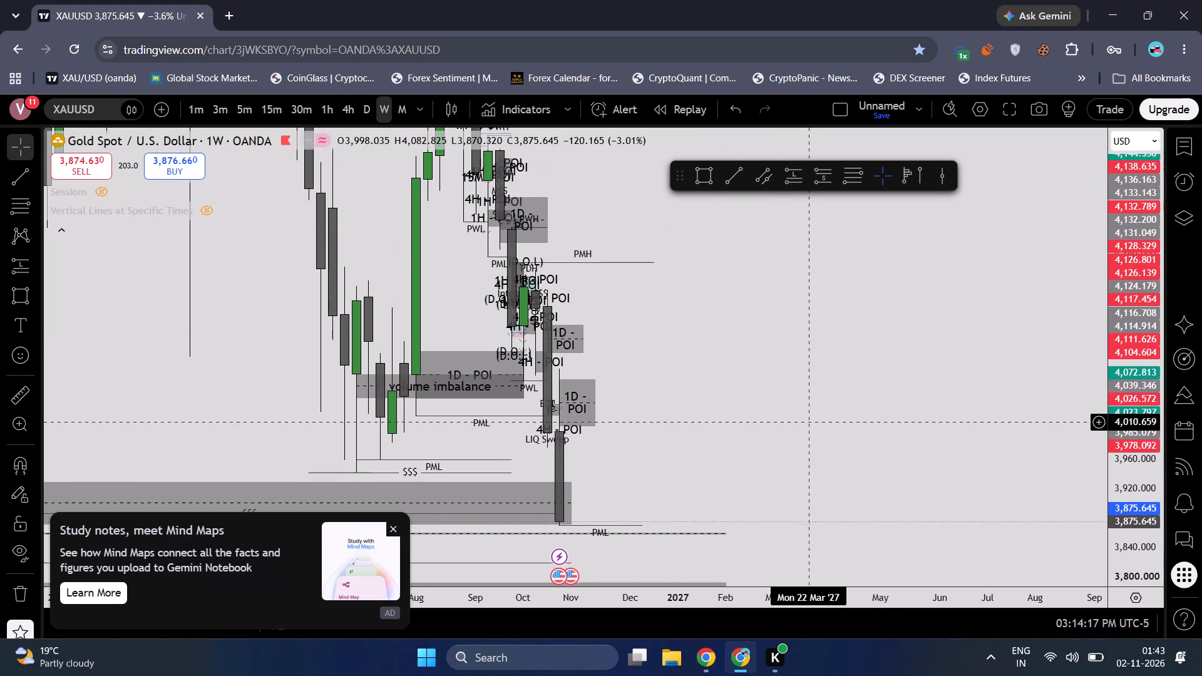
pyautogui.moveTo(804, 404); pyautogui.dragTo(804, 389)
# On the daily chart, delete the 1D - POI rectangle around 4,037 beside the latest candles.
pyautogui.click(359, 104)
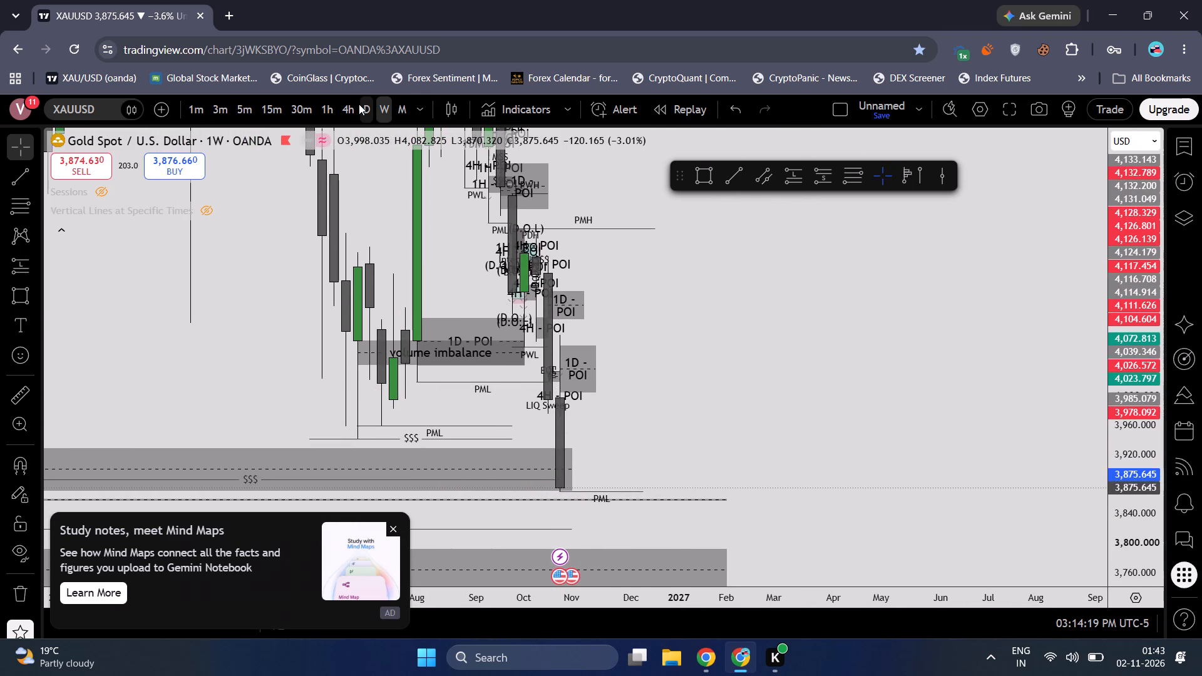
pyautogui.scroll(3, 1124, 484)
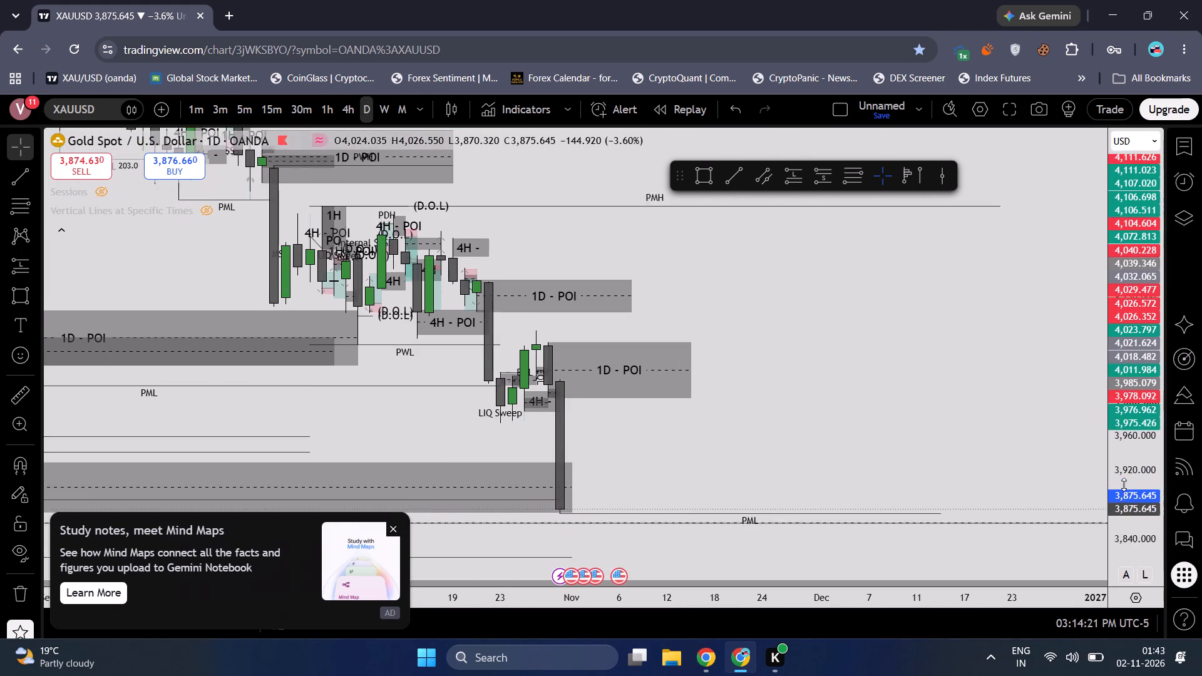
pyautogui.scroll(10, 1124, 484)
pyautogui.moveTo(845, 472); pyautogui.dragTo(844, 471)
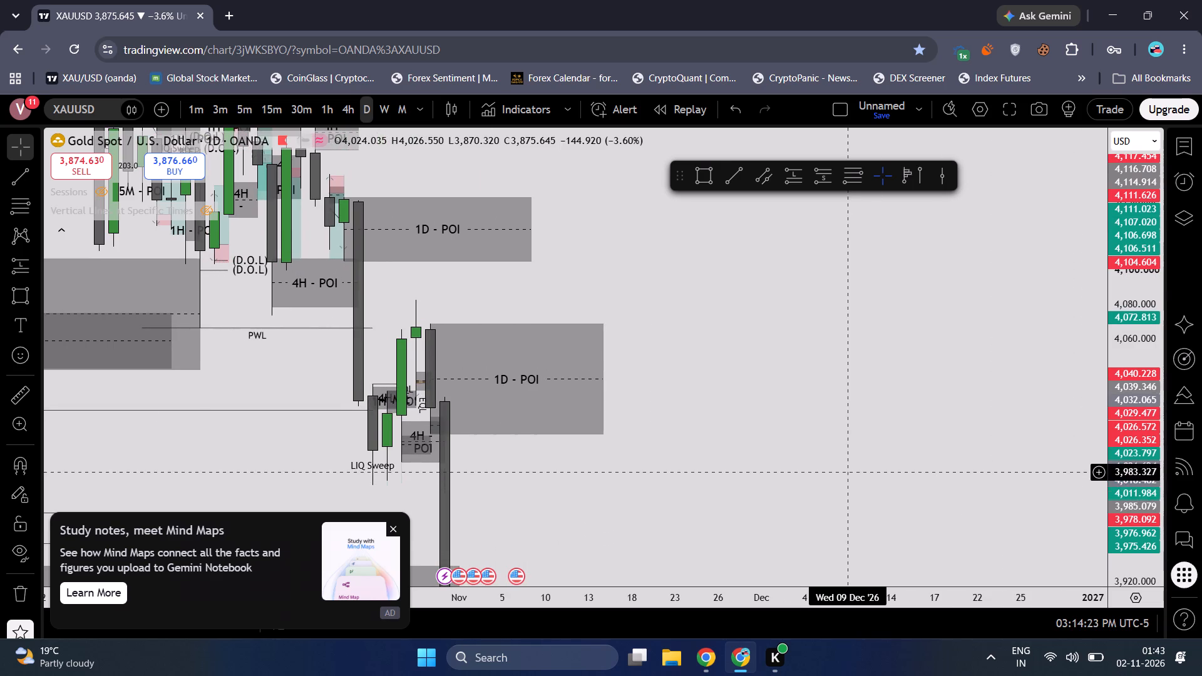
pyautogui.moveTo(844, 471); pyautogui.dragTo(856, 356)
pyautogui.moveTo(799, 407); pyautogui.dragTo(859, 306)
pyautogui.moveTo(859, 309); pyautogui.dragTo(859, 330)
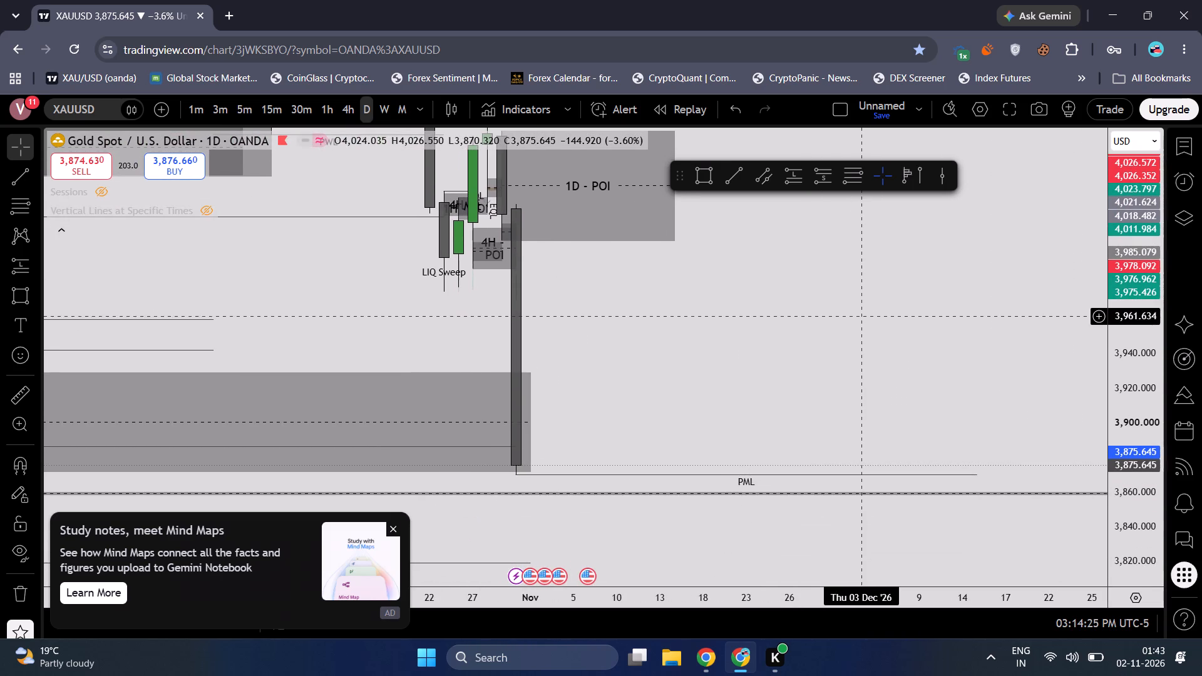
pyautogui.moveTo(859, 330); pyautogui.dragTo(859, 408)
pyautogui.moveTo(859, 408); pyautogui.dragTo(861, 396)
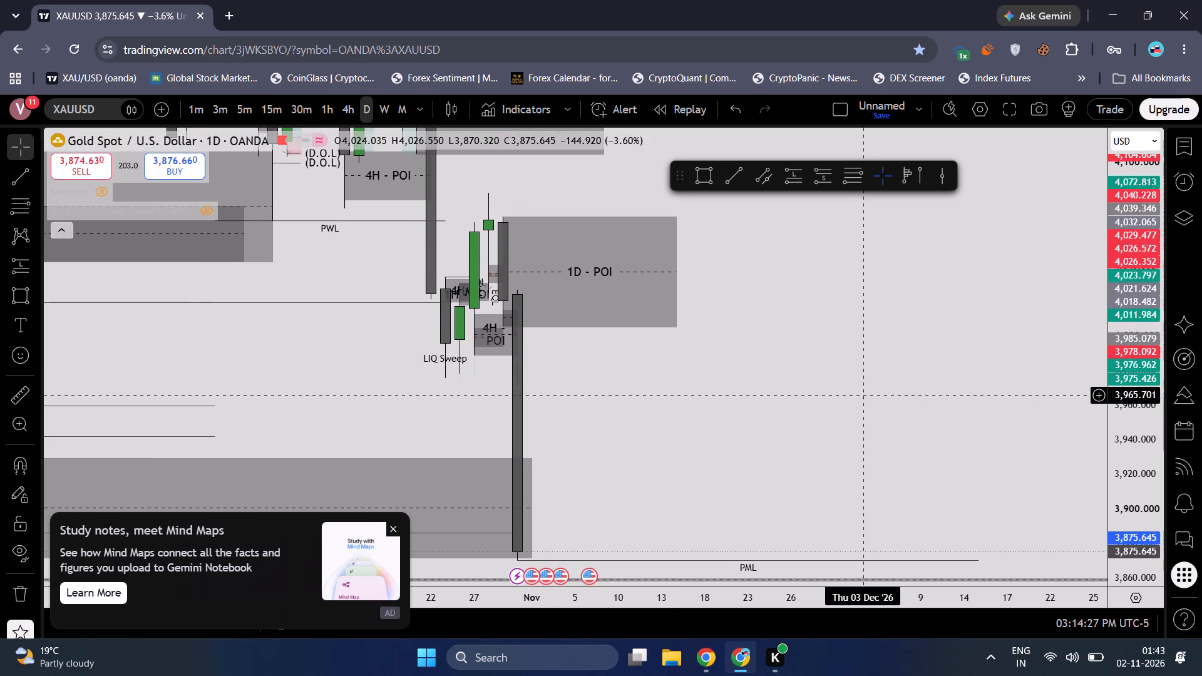
pyautogui.click(644, 272)
pyautogui.press('BackSpace')
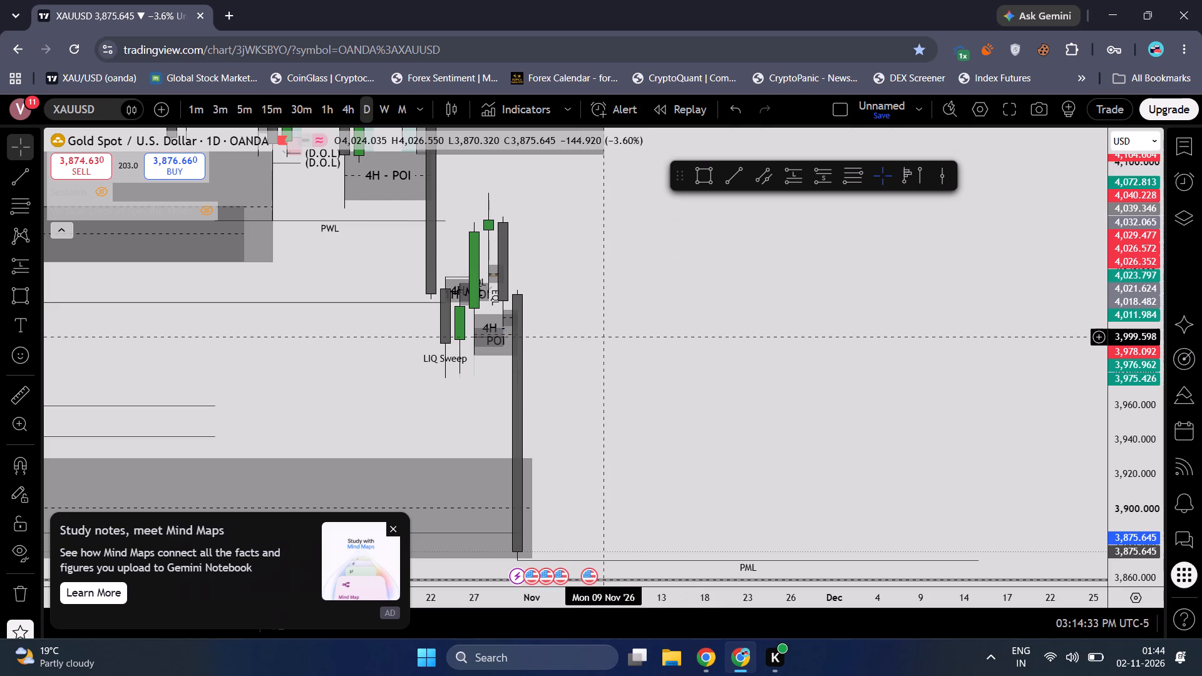
# On the 4-hour chart, shorten the small unlabelled zone around 4,010 so it ends at about 30 Oct 2026, 05:00 AM.
pyautogui.moveTo(598, 302); pyautogui.dragTo(672, 294)
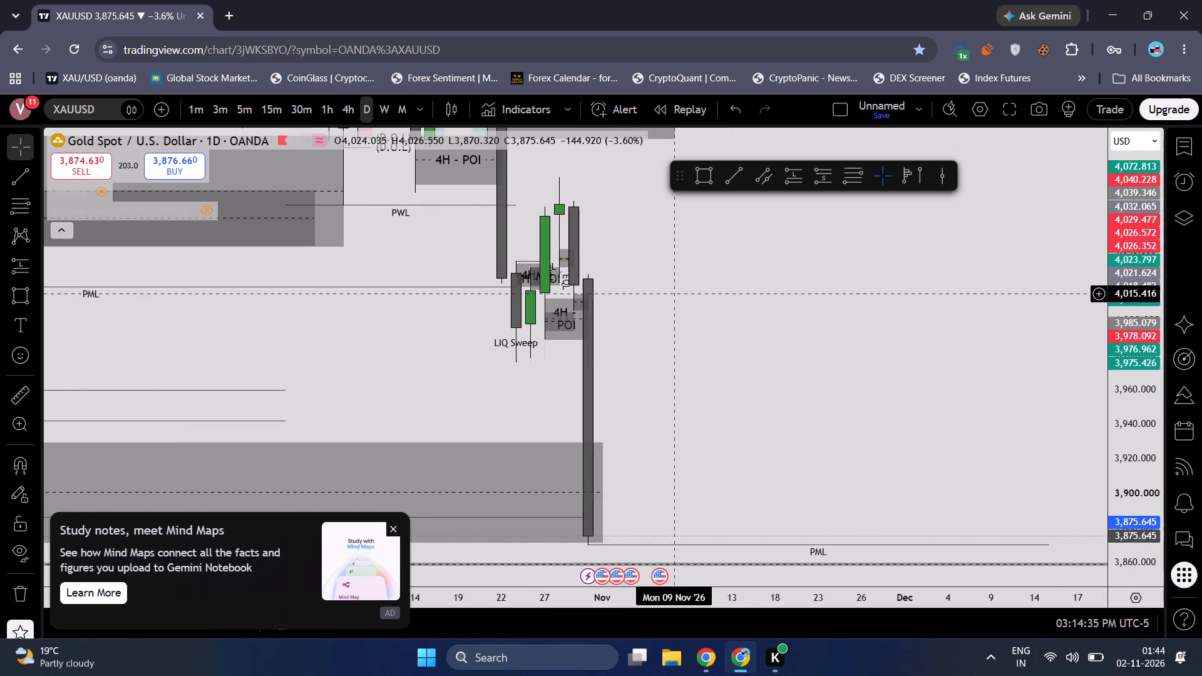
pyautogui.moveTo(658, 386); pyautogui.dragTo(668, 324)
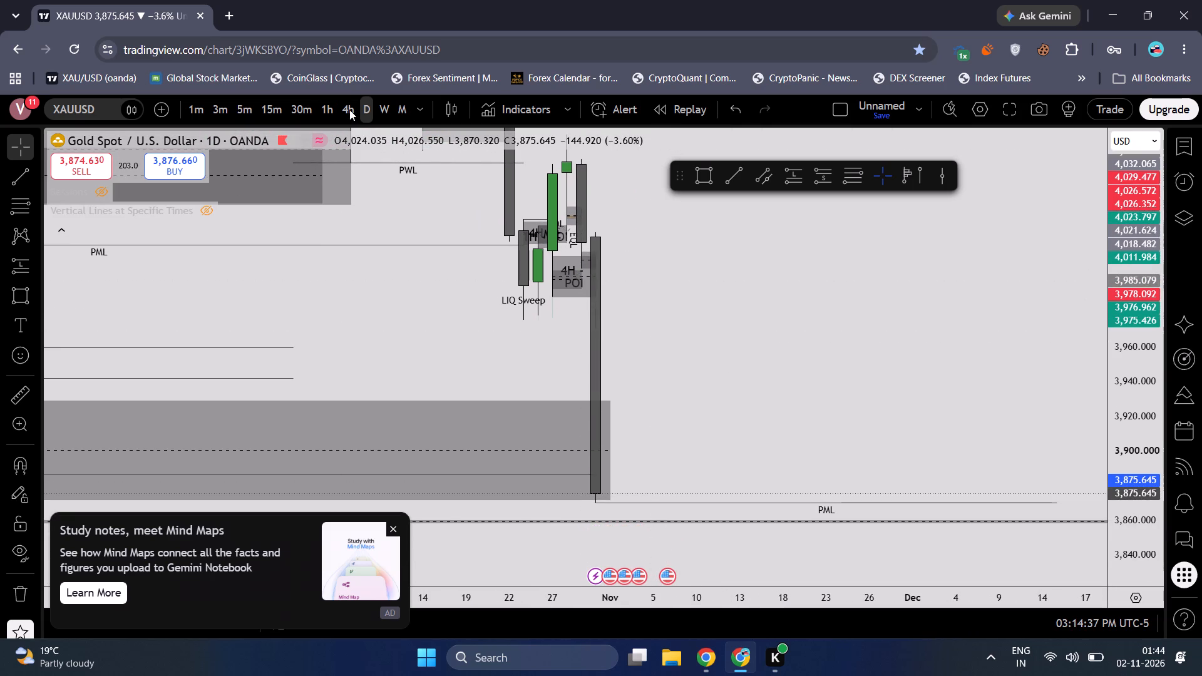
pyautogui.click(349, 110)
pyautogui.scroll(-3, 495, 348)
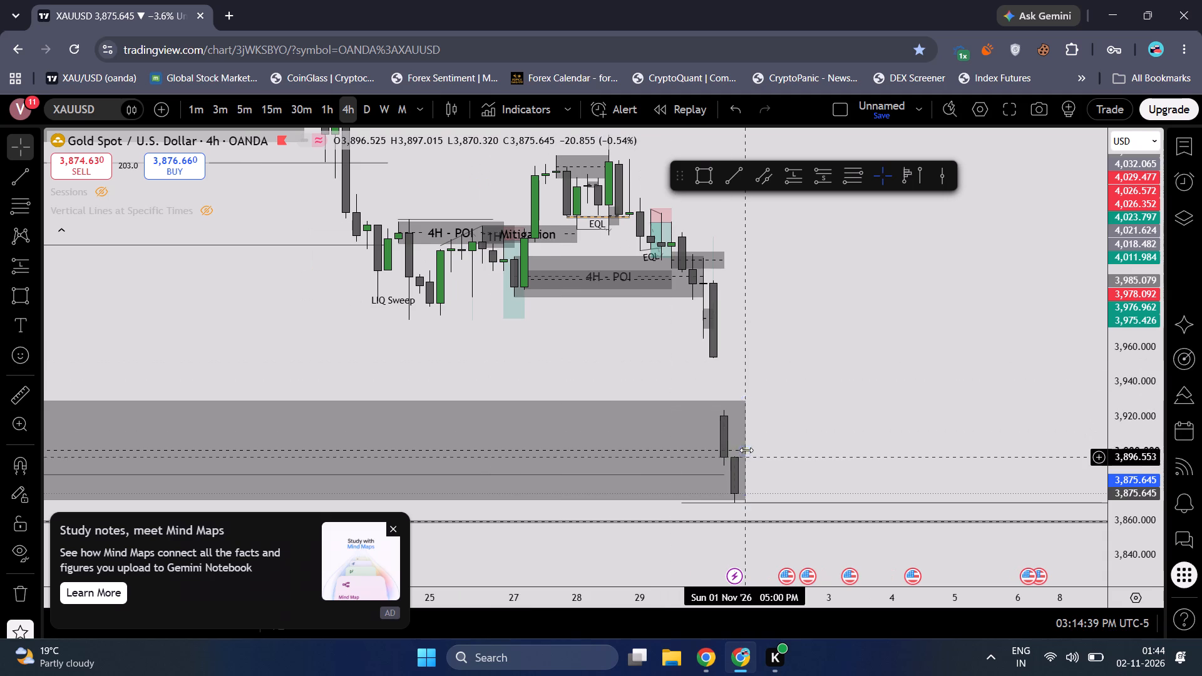
pyautogui.moveTo(815, 442); pyautogui.dragTo(768, 356)
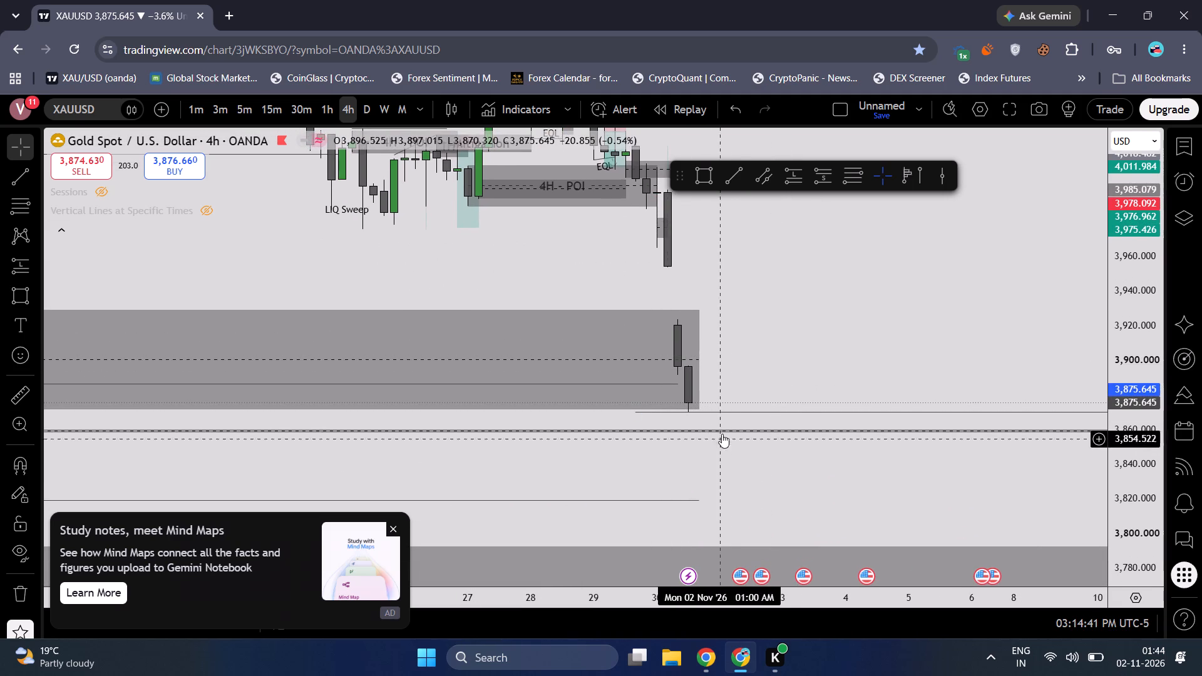
pyautogui.moveTo(746, 265); pyautogui.dragTo(724, 355)
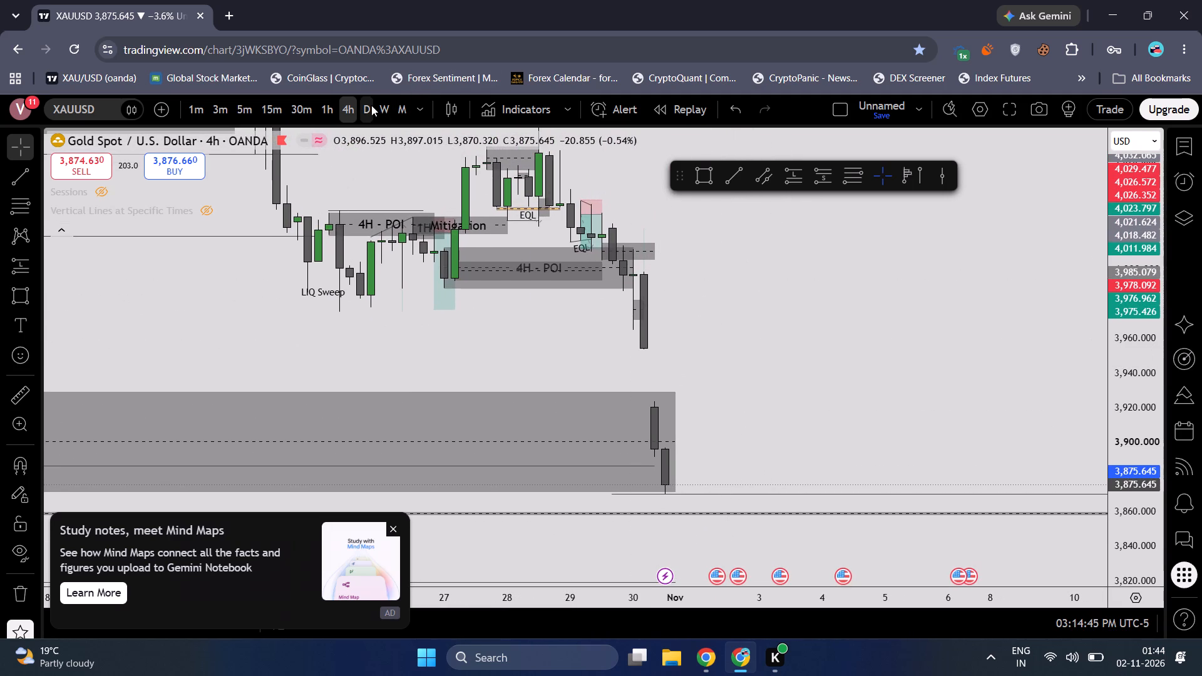
pyautogui.moveTo(724, 302); pyautogui.dragTo(717, 317)
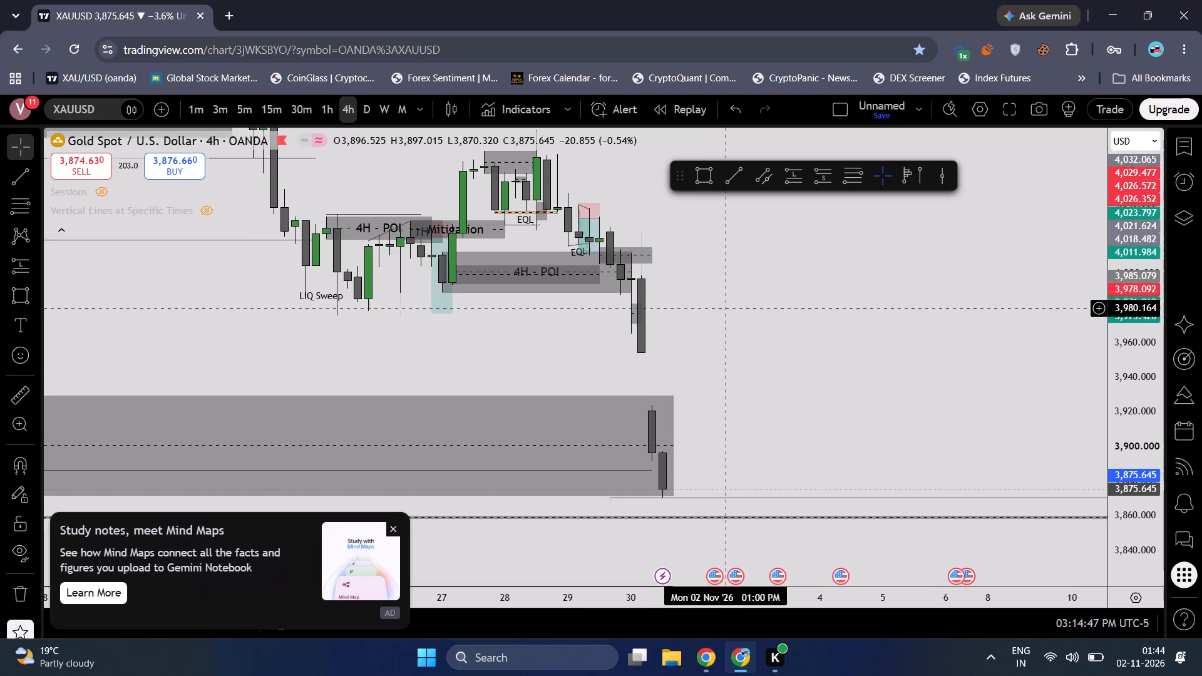
pyautogui.moveTo(717, 317); pyautogui.dragTo(711, 325)
pyautogui.moveTo(645, 272); pyautogui.dragTo(630, 272)
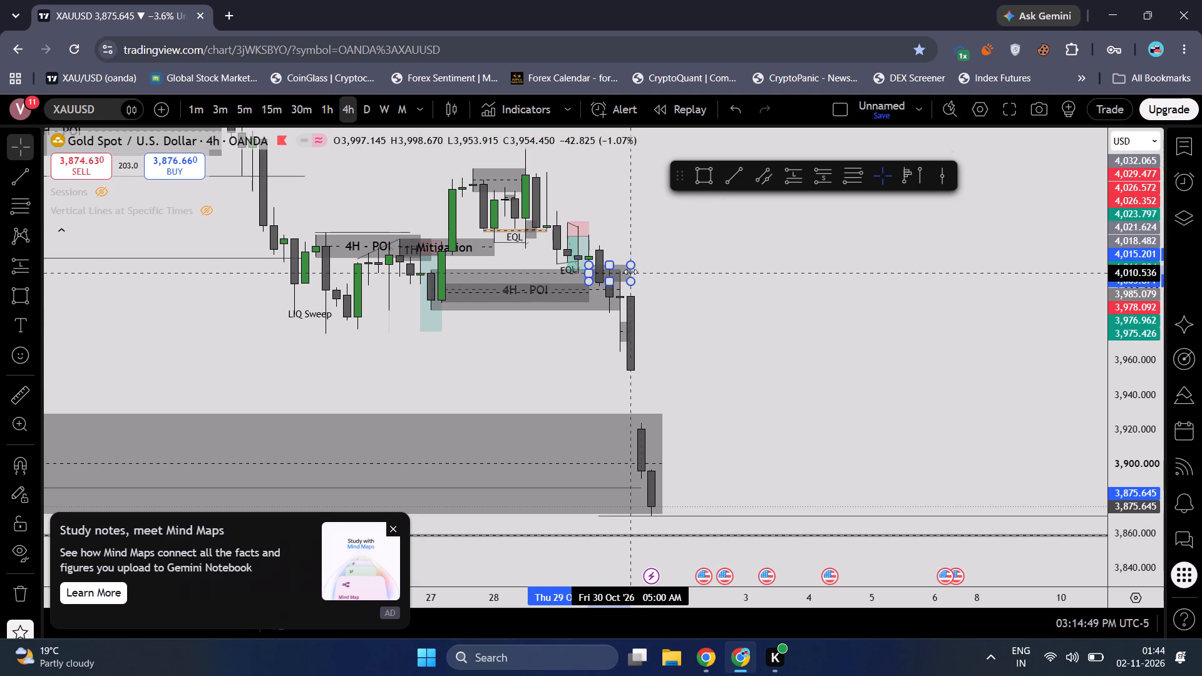
pyautogui.moveTo(630, 272); pyautogui.dragTo(627, 271)
pyautogui.click(713, 322)
# Draw a rectangle on the 4-hour chart from 30 Oct 2026, 01:00 AM to 4 Nov 2026, 01:00 PM, spanning 4,011.630 to 3,965.150.
pyautogui.moveTo(709, 322); pyautogui.dragTo(706, 322)
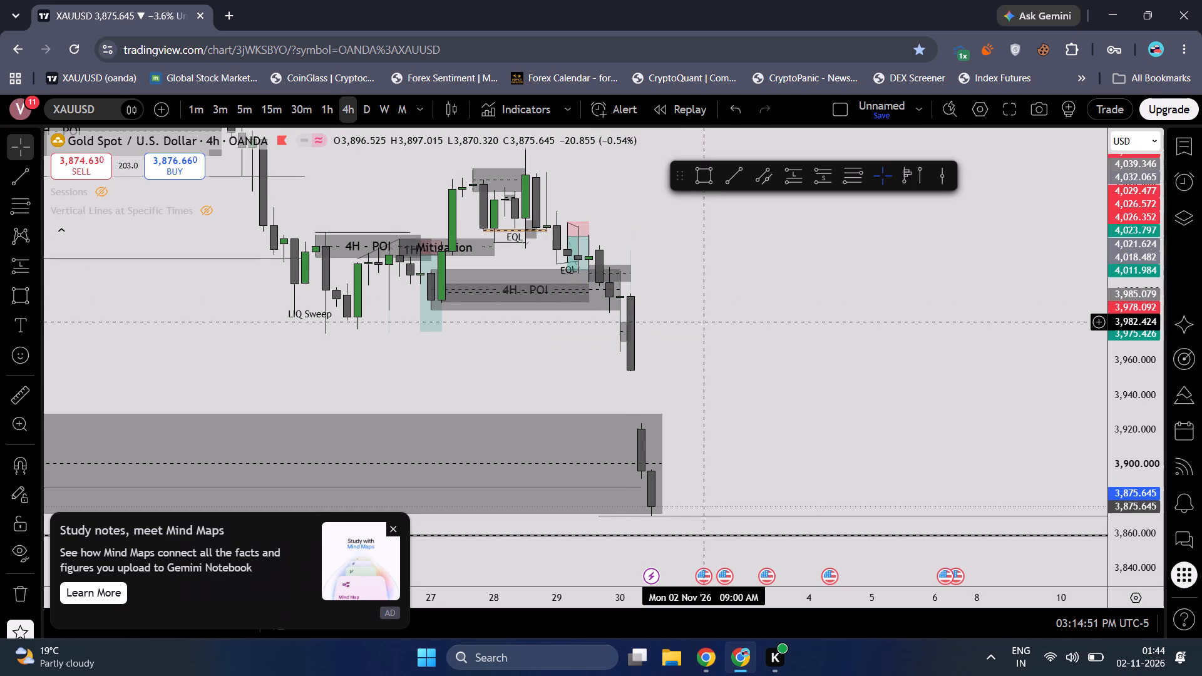
pyautogui.moveTo(706, 322); pyautogui.dragTo(686, 311)
pyautogui.click(714, 186)
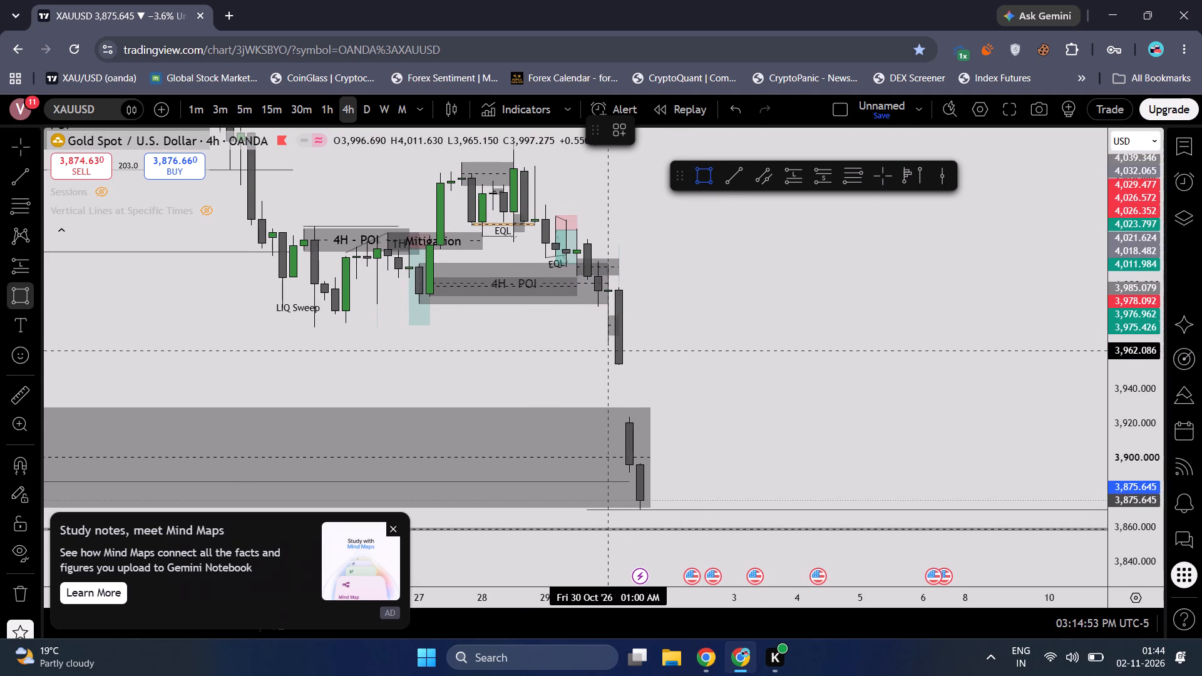
pyautogui.keyDown('ctrl'); pyautogui.click(610, 344); pyautogui.keyUp('ctrl')
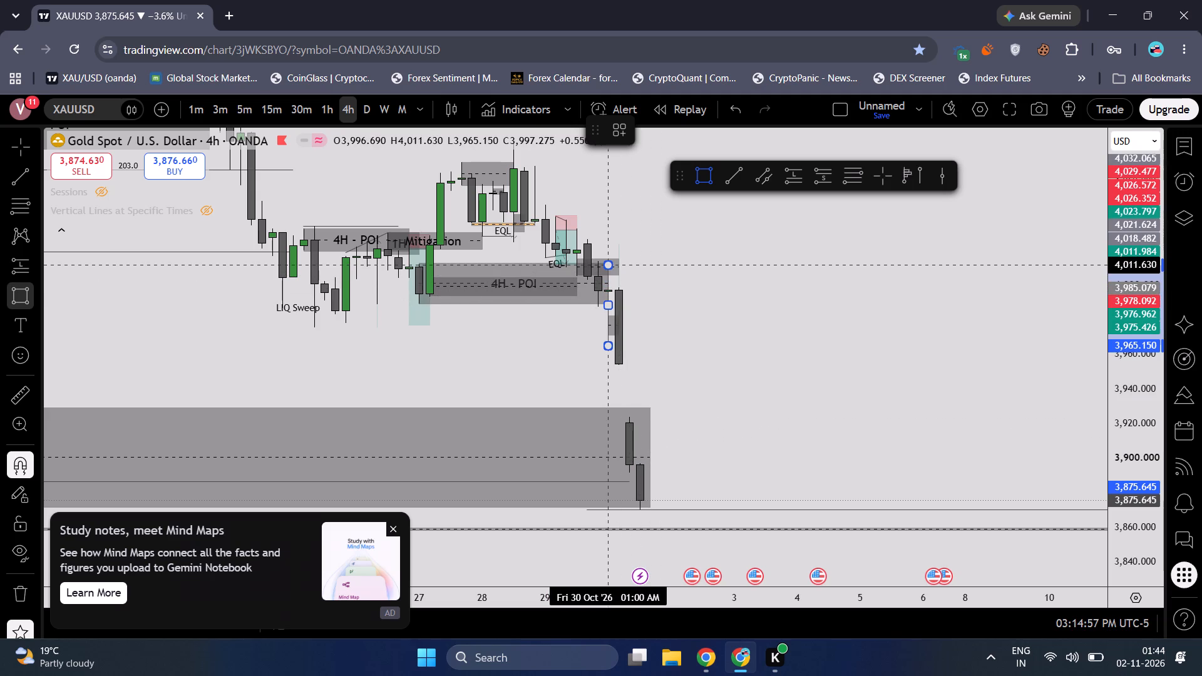
pyautogui.keyDown('ctrl'); pyautogui.click(612, 267); pyautogui.keyUp('ctrl')
pyautogui.moveTo(609, 305); pyautogui.dragTo(1007, 300)
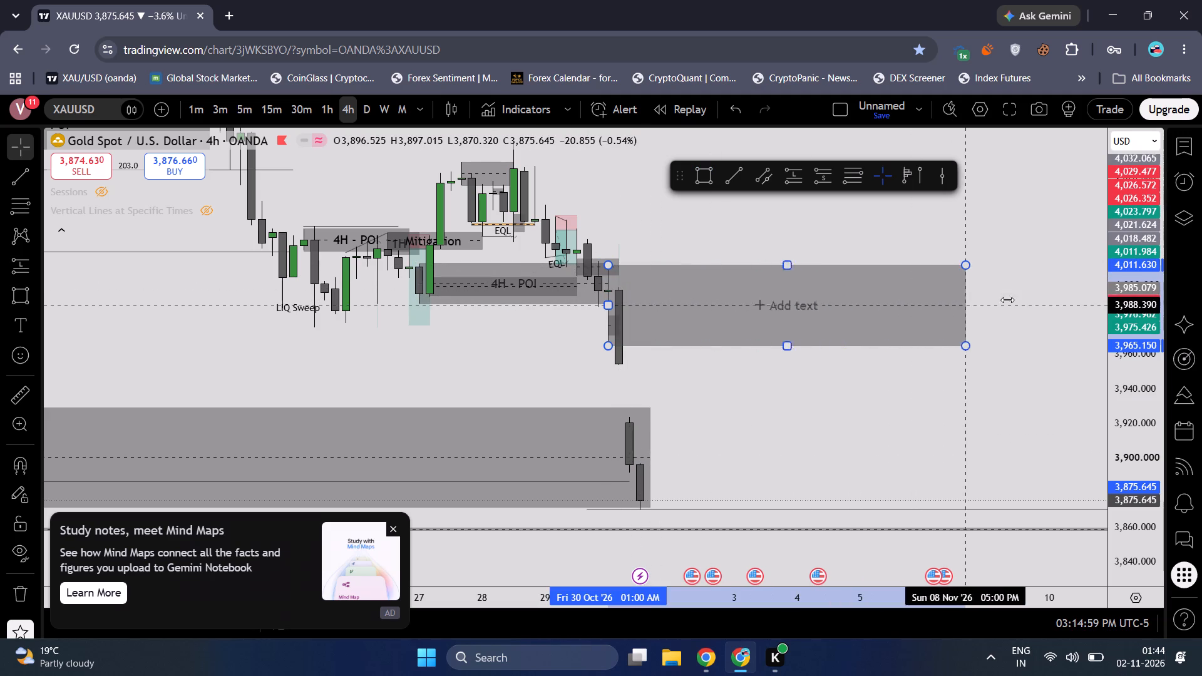
pyautogui.moveTo(1007, 300); pyautogui.dragTo(833, 297)
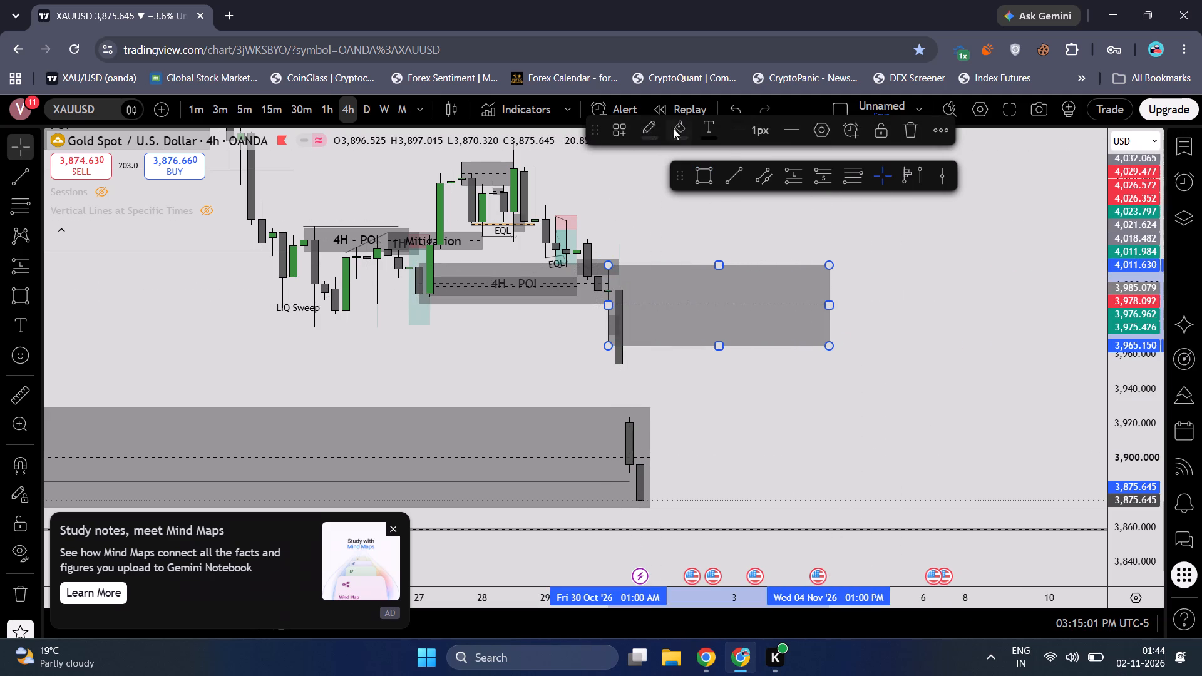
# Apply the 4H - POI drawing template to the new rectangle.
pyautogui.click(623, 125)
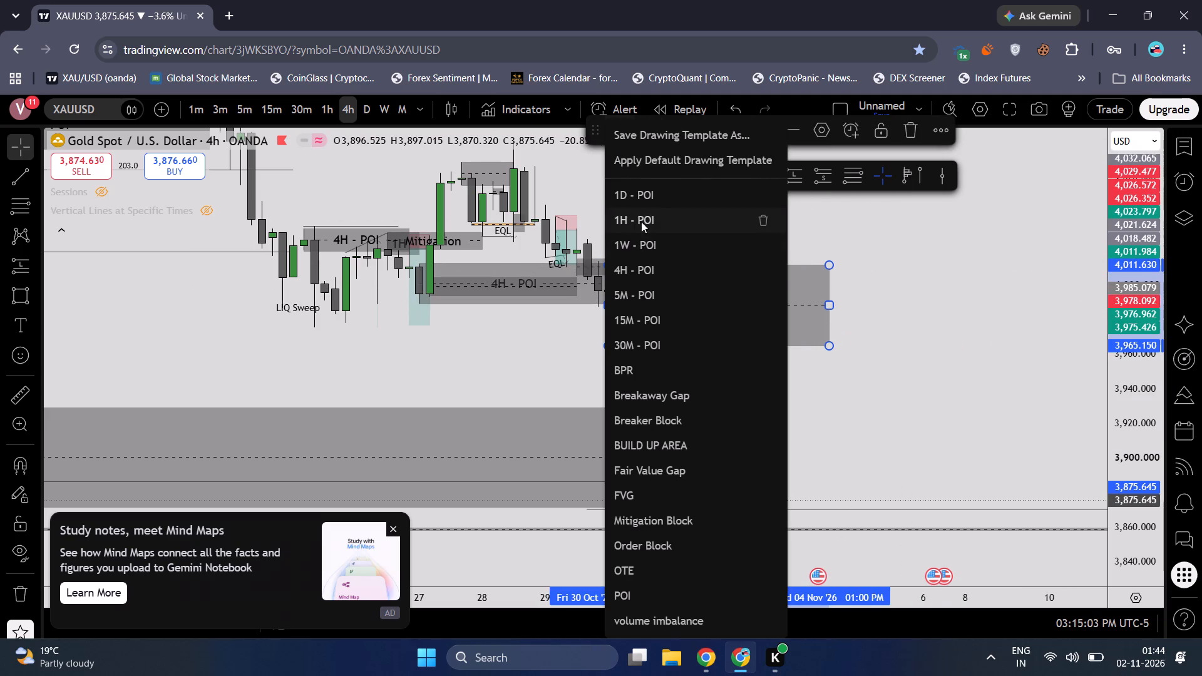
pyautogui.click(641, 265)
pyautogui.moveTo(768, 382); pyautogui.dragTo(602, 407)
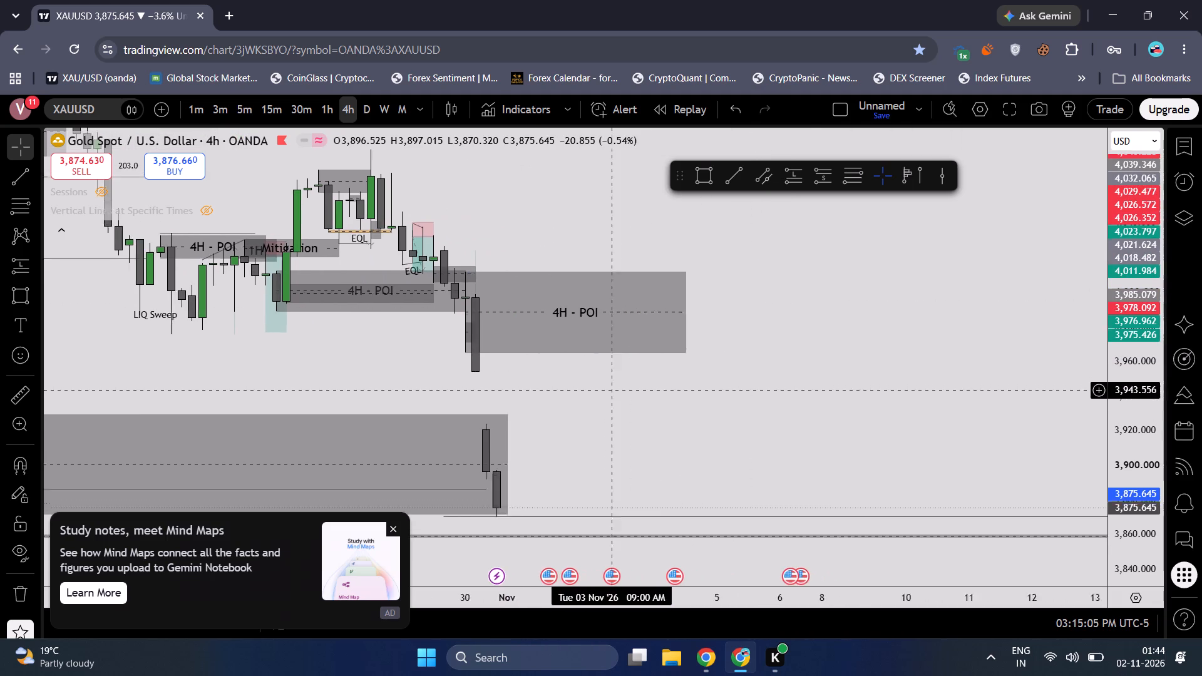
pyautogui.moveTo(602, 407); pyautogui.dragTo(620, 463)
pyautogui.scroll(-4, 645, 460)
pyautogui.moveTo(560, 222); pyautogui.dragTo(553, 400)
pyautogui.click(1104, 0)
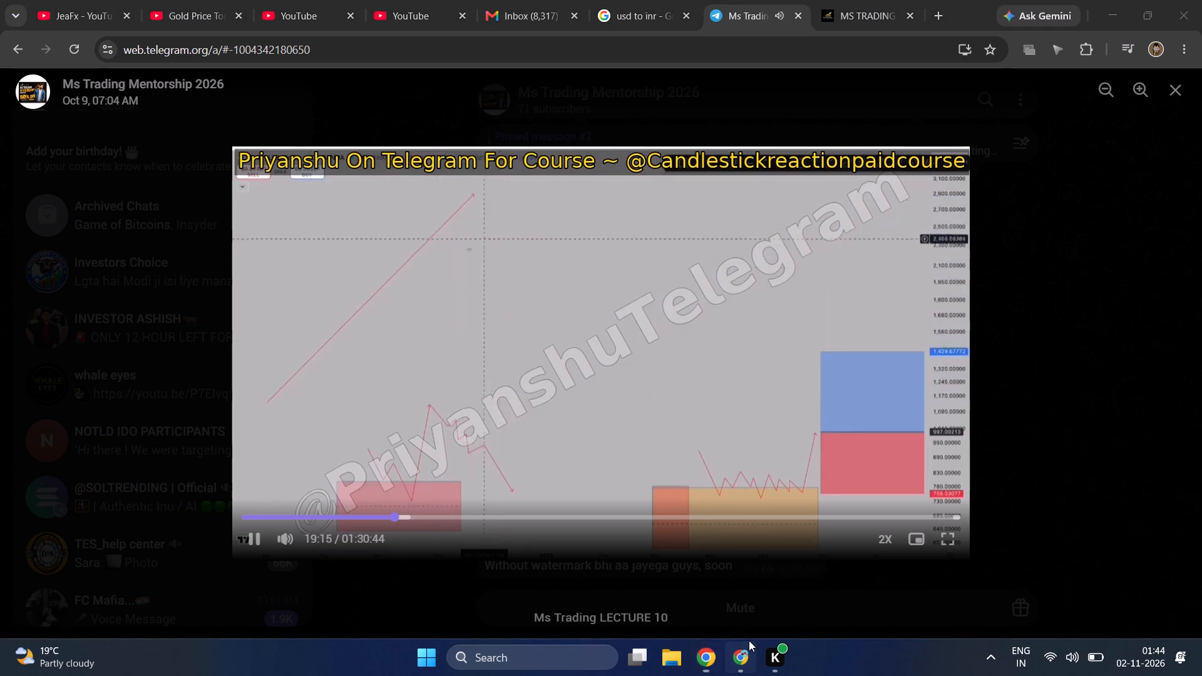
# Examine the POI zones above the latest 4-hour candles and the PML level and zones around and below the current price.
pyautogui.moveTo(748, 477); pyautogui.dragTo(617, 282)
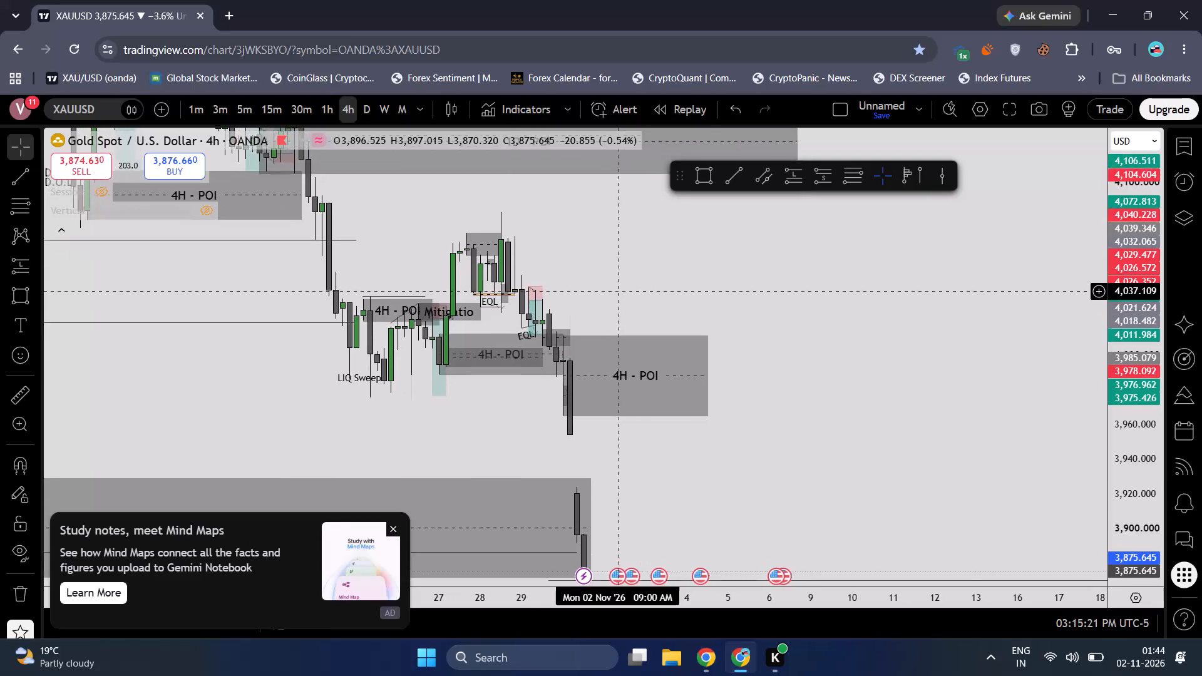
pyautogui.moveTo(617, 282); pyautogui.dragTo(621, 240)
pyautogui.moveTo(667, 523); pyautogui.dragTo(838, 626)
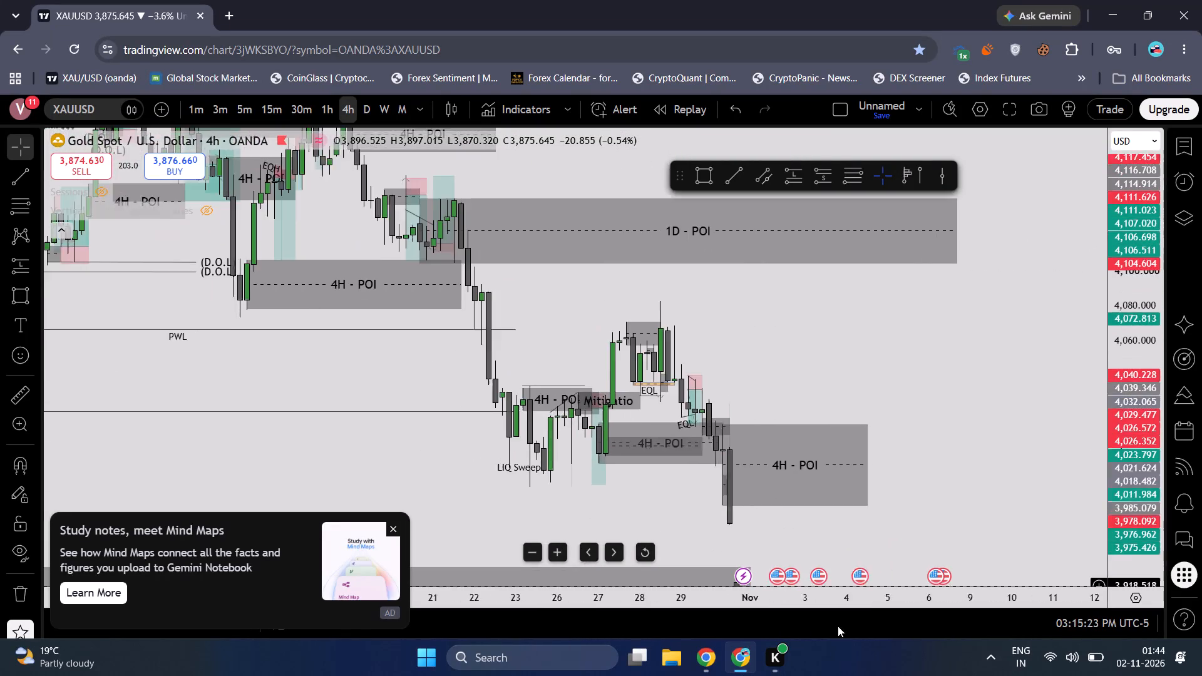
pyautogui.moveTo(838, 626); pyautogui.dragTo(819, 415)
pyautogui.moveTo(798, 367); pyautogui.dragTo(330, 252)
pyautogui.scroll(-3, 363, 267)
pyautogui.scroll(1, 367, 270)
pyautogui.scroll(-2, 367, 271)
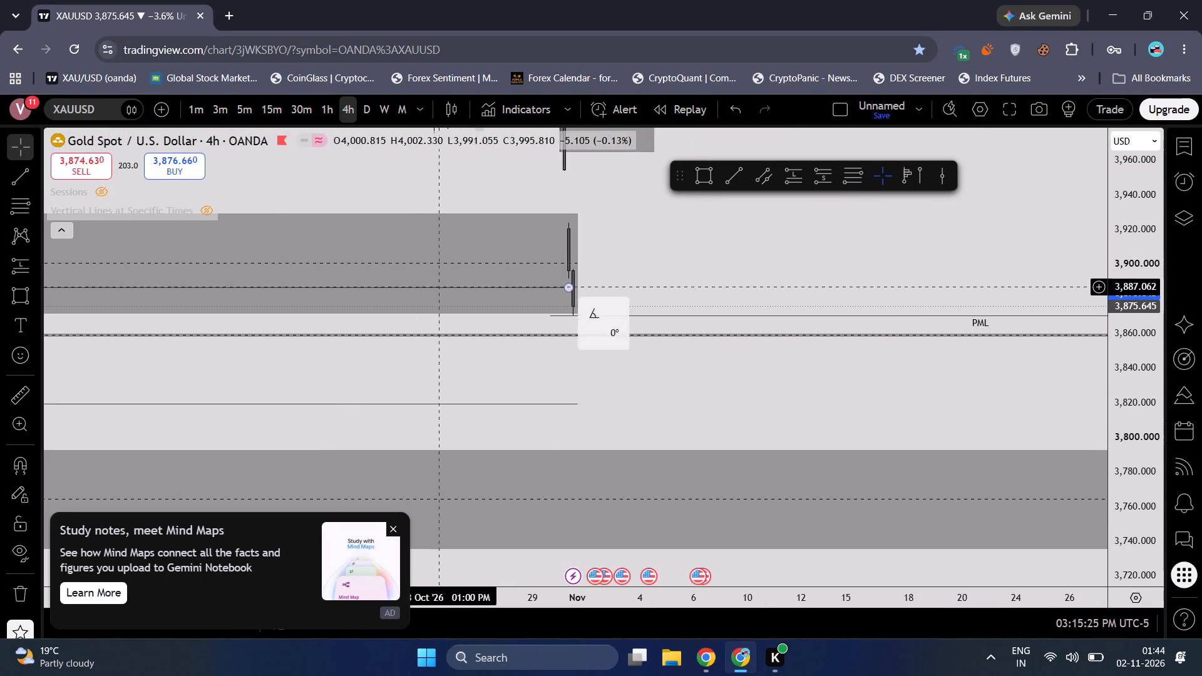
pyautogui.scroll(-5, 461, 293)
pyautogui.moveTo(646, 363); pyautogui.dragTo(628, 398)
pyautogui.scroll(2, 1134, 403)
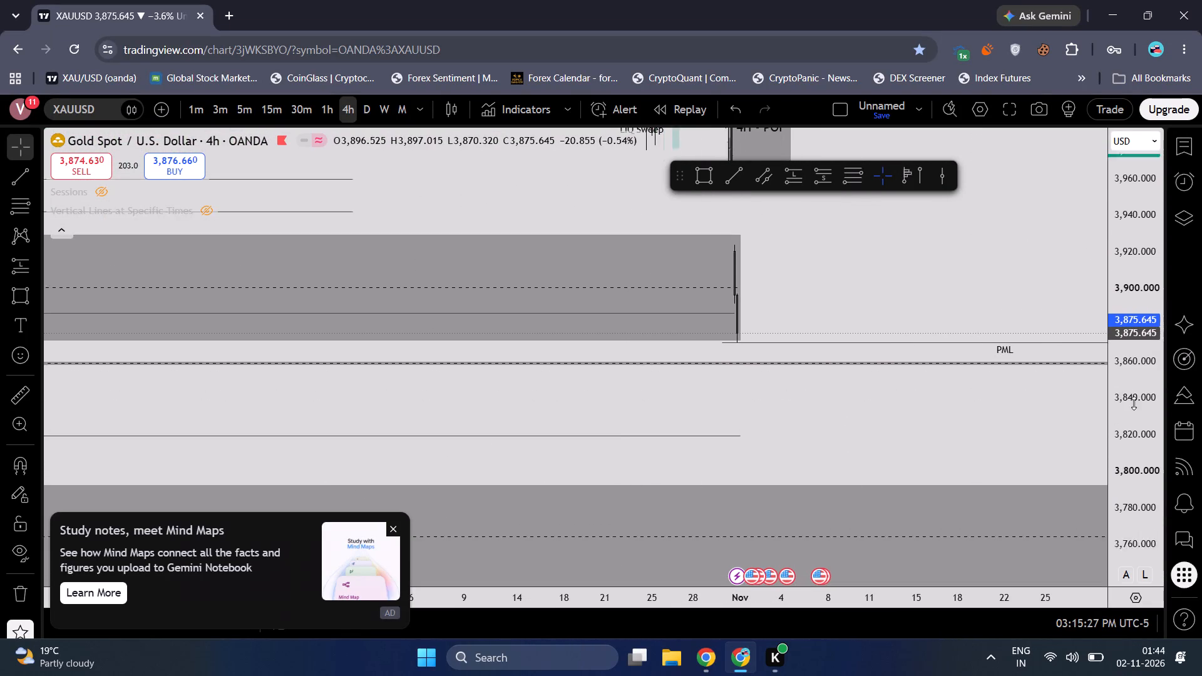
pyautogui.scroll(3, 1134, 403)
pyautogui.scroll(20, 1134, 403)
pyautogui.scroll(-1, 1134, 403)
pyautogui.scroll(3, 1134, 403)
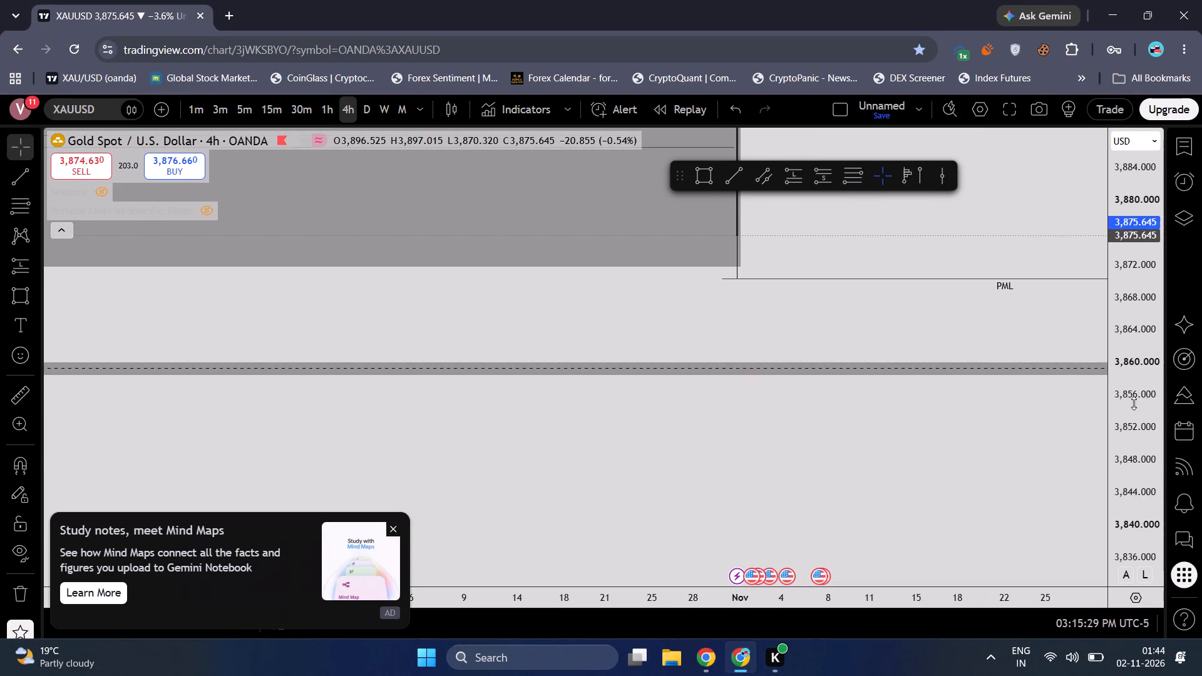
pyautogui.scroll(9, 1134, 403)
pyautogui.moveTo(821, 262); pyautogui.dragTo(774, 368)
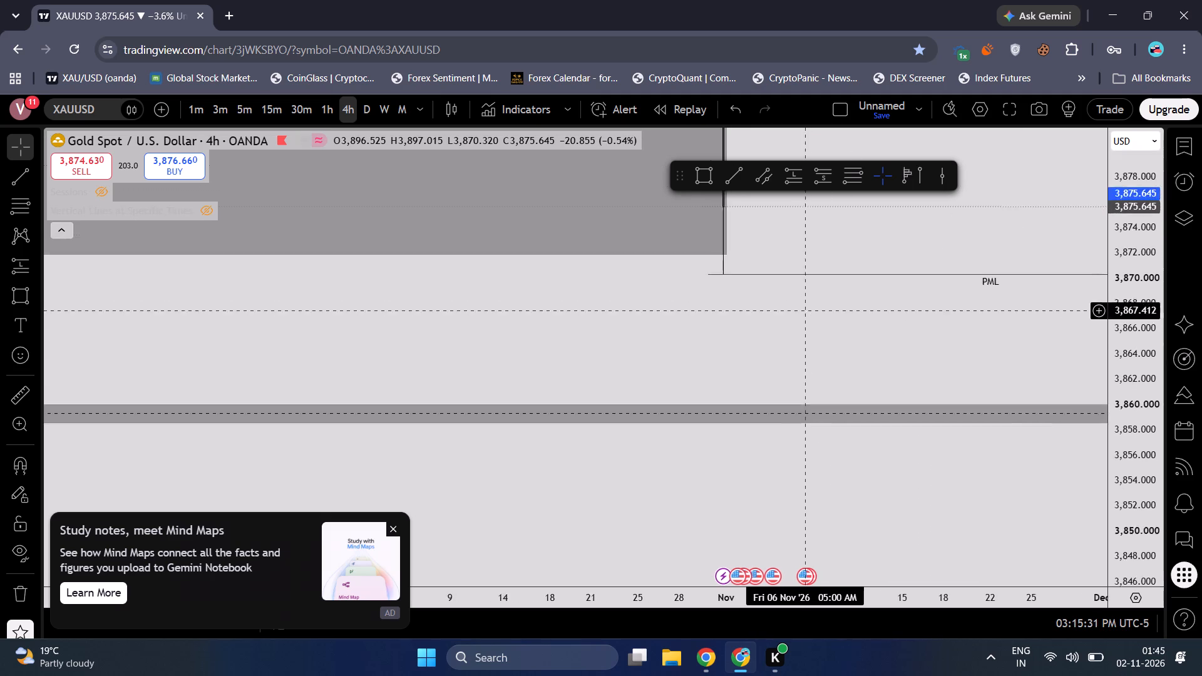
pyautogui.moveTo(774, 368); pyautogui.dragTo(473, 436)
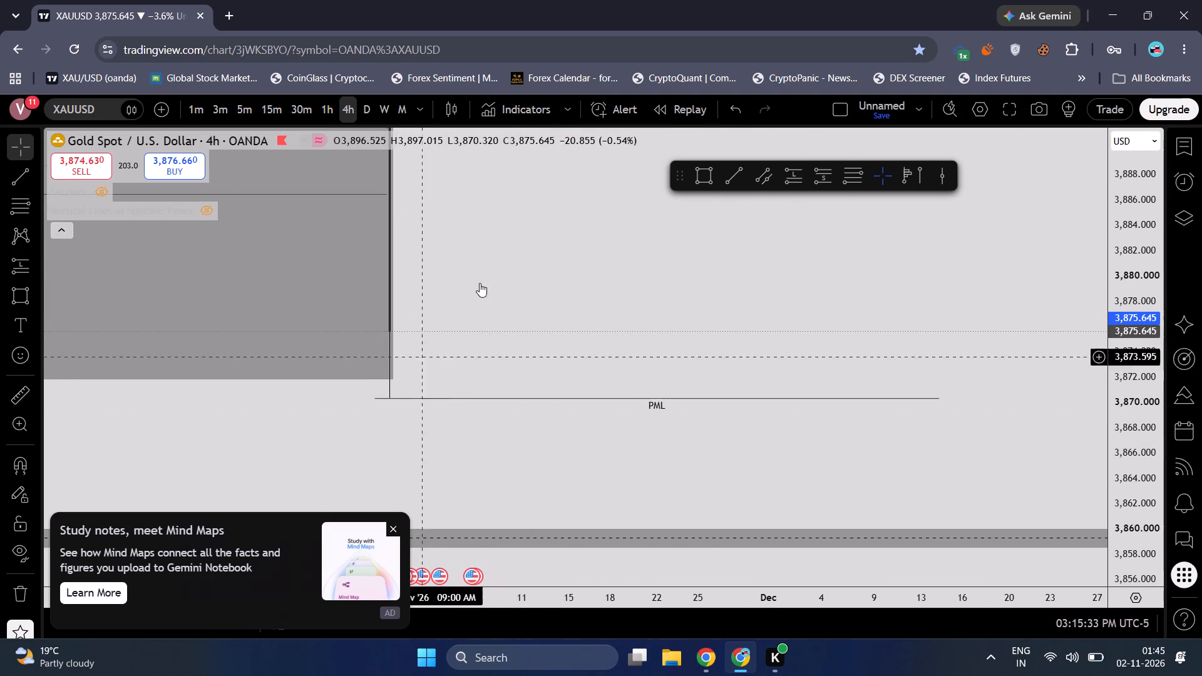
pyautogui.moveTo(1144, 230); pyautogui.dragTo(1171, 498)
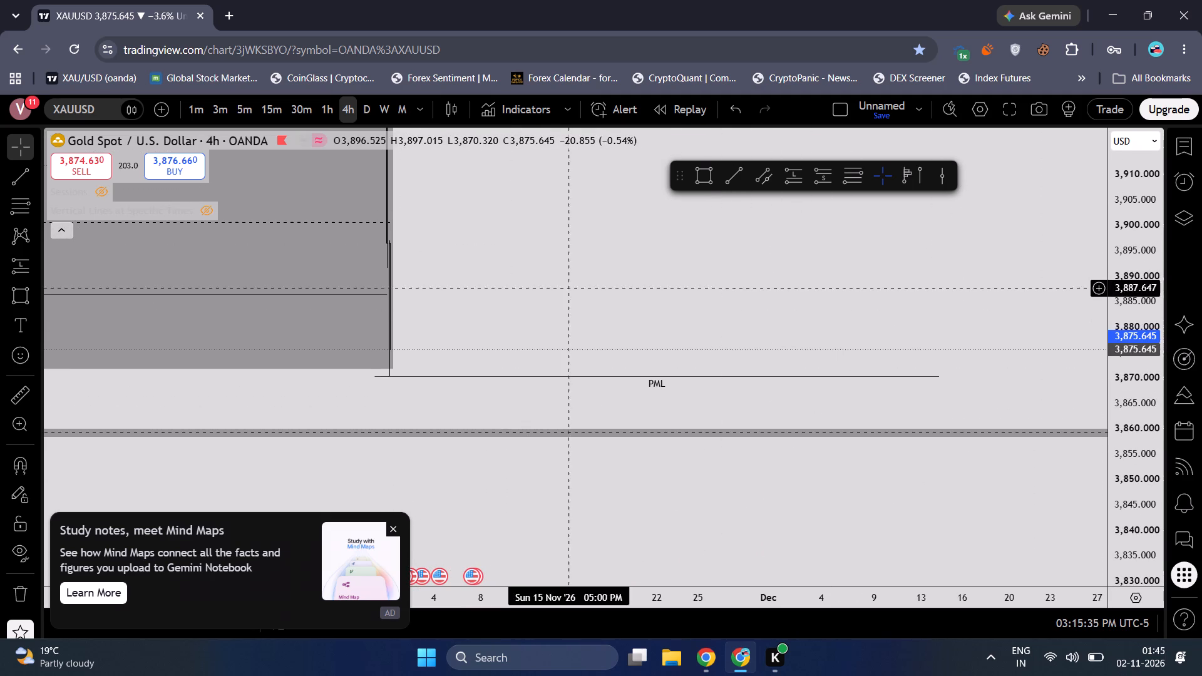
# Examine the latest candles and session ranges around the current price on the 15-minute chart, then on the 30-minute chart.
pyautogui.click(285, 106)
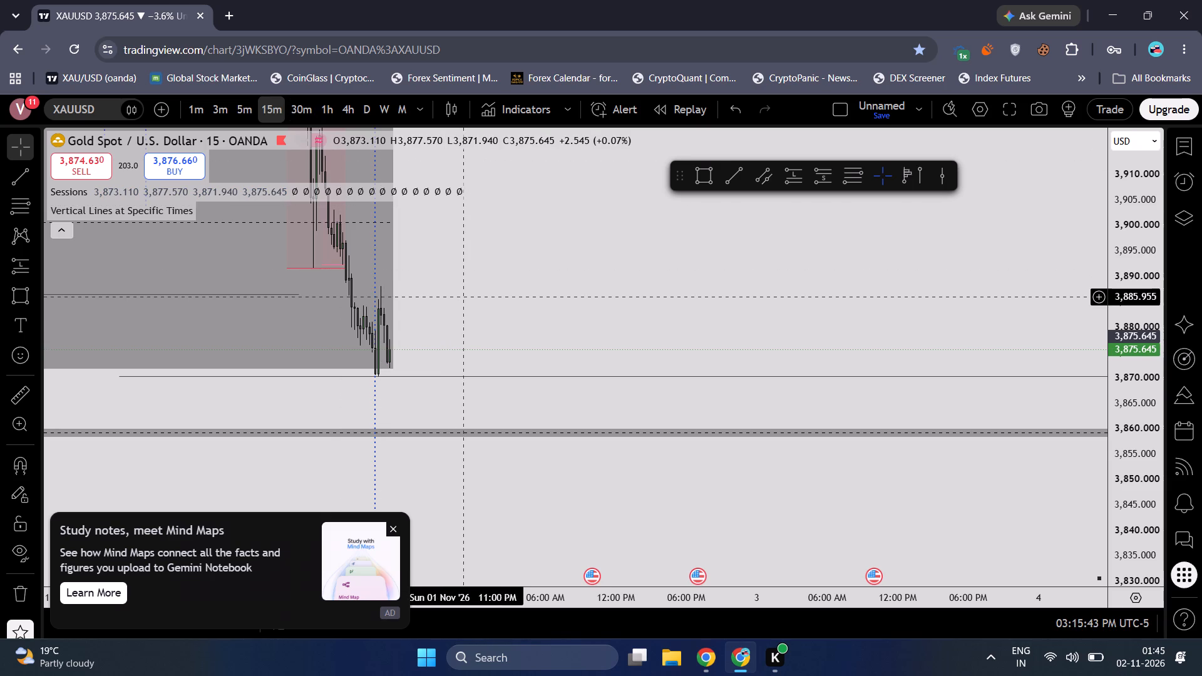
pyautogui.moveTo(463, 297); pyautogui.dragTo(466, 320)
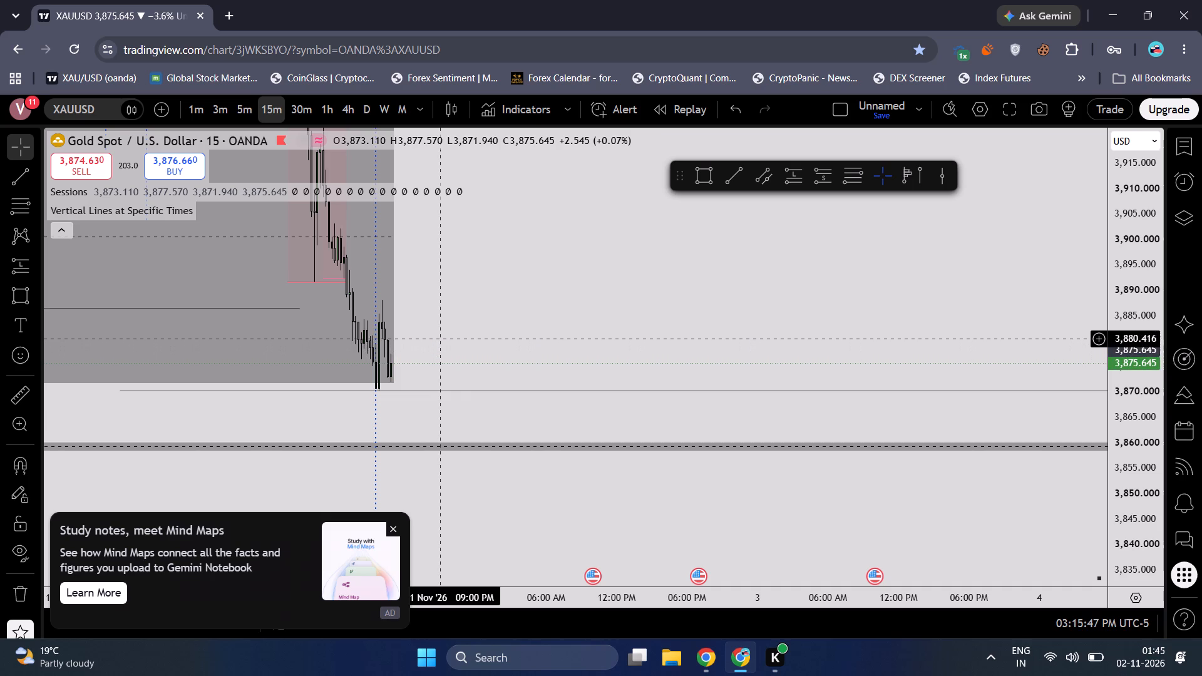
pyautogui.moveTo(441, 334); pyautogui.dragTo(630, 349)
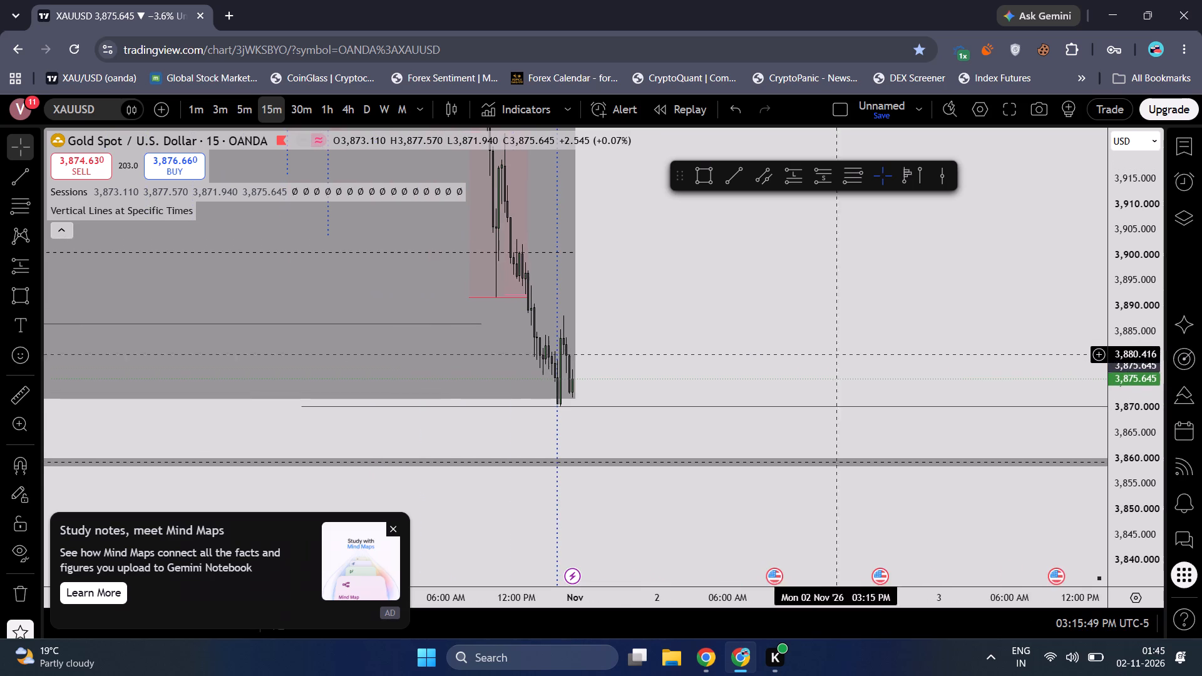
pyautogui.scroll(15, 1137, 396)
pyautogui.scroll(-1, 833, 395)
pyautogui.scroll(4, 826, 394)
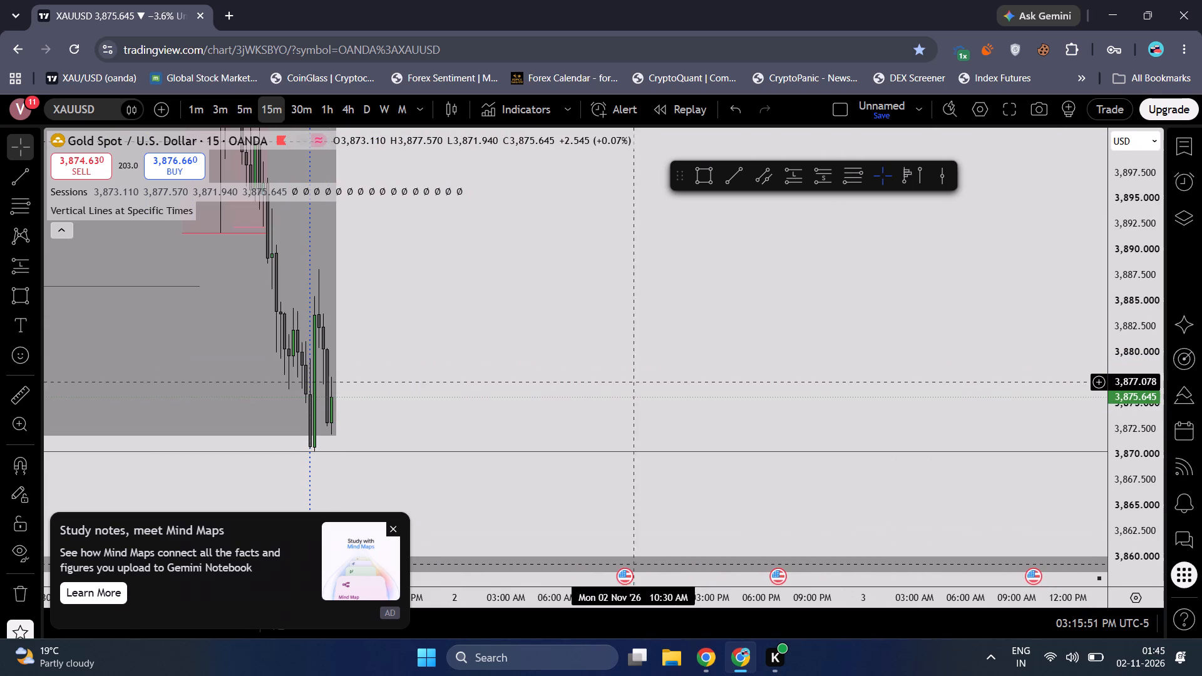
pyautogui.moveTo(493, 324); pyautogui.dragTo(834, 402)
pyautogui.scroll(7, 764, 389)
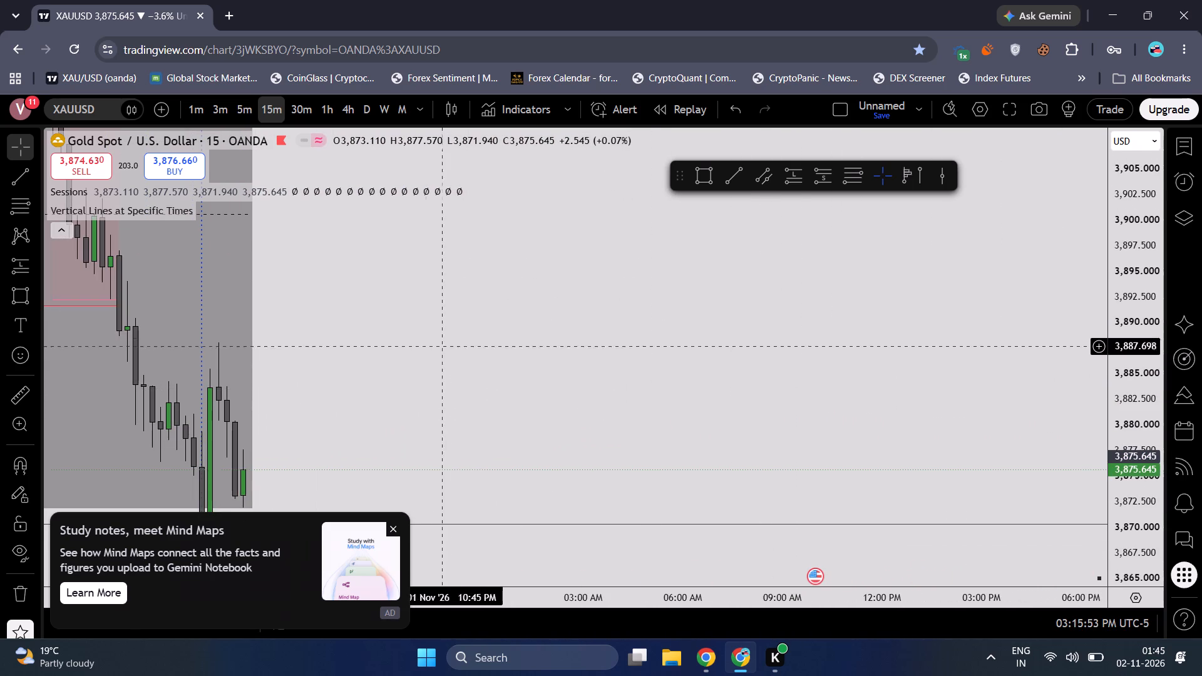
pyautogui.moveTo(404, 331); pyautogui.dragTo(525, 352)
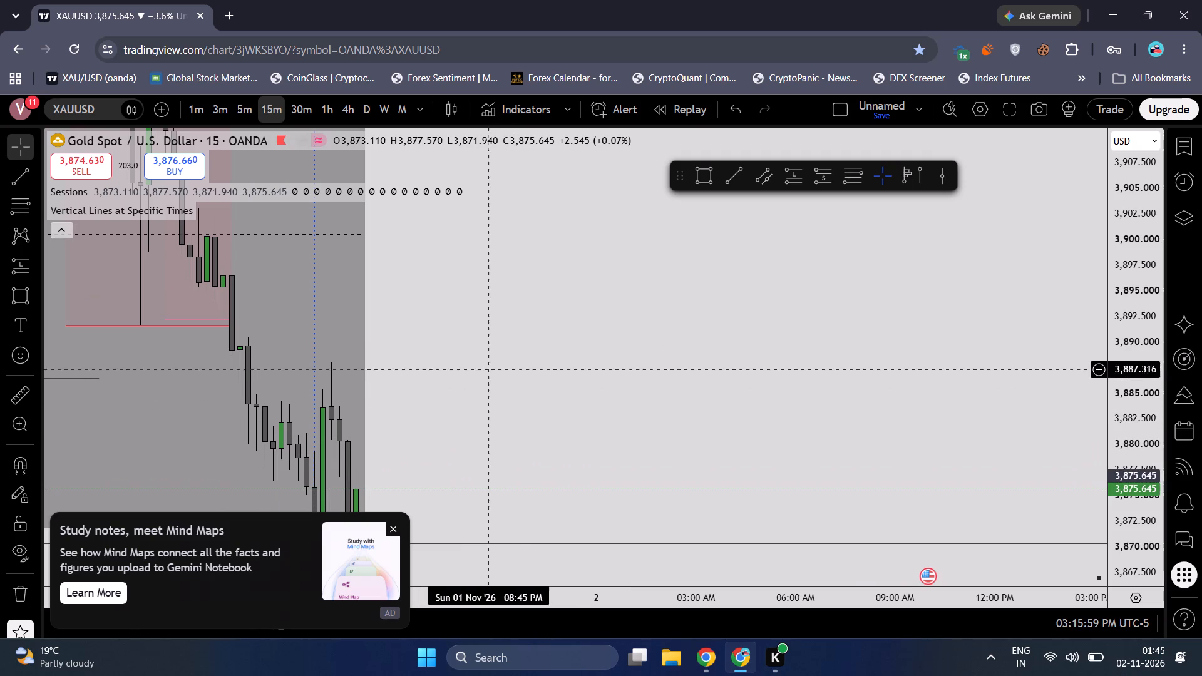
pyautogui.moveTo(520, 366); pyautogui.dragTo(521, 401)
pyautogui.moveTo(521, 336); pyautogui.dragTo(535, 276)
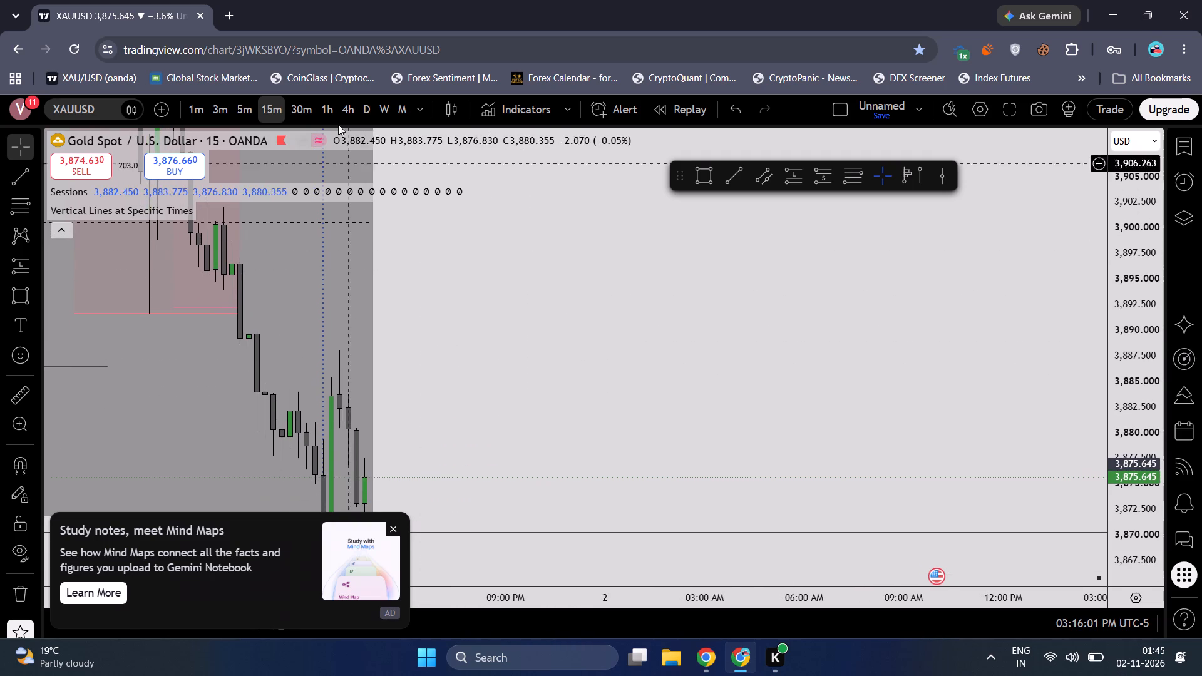
pyautogui.click(311, 118)
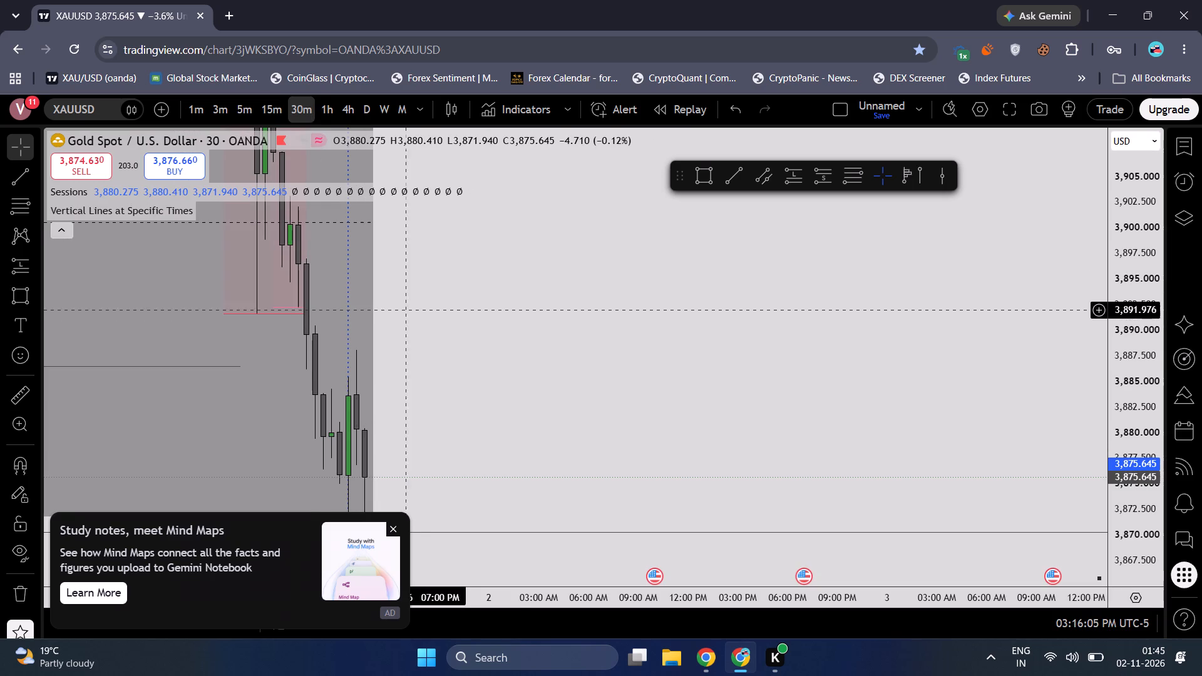
pyautogui.moveTo(446, 367); pyautogui.dragTo(481, 404)
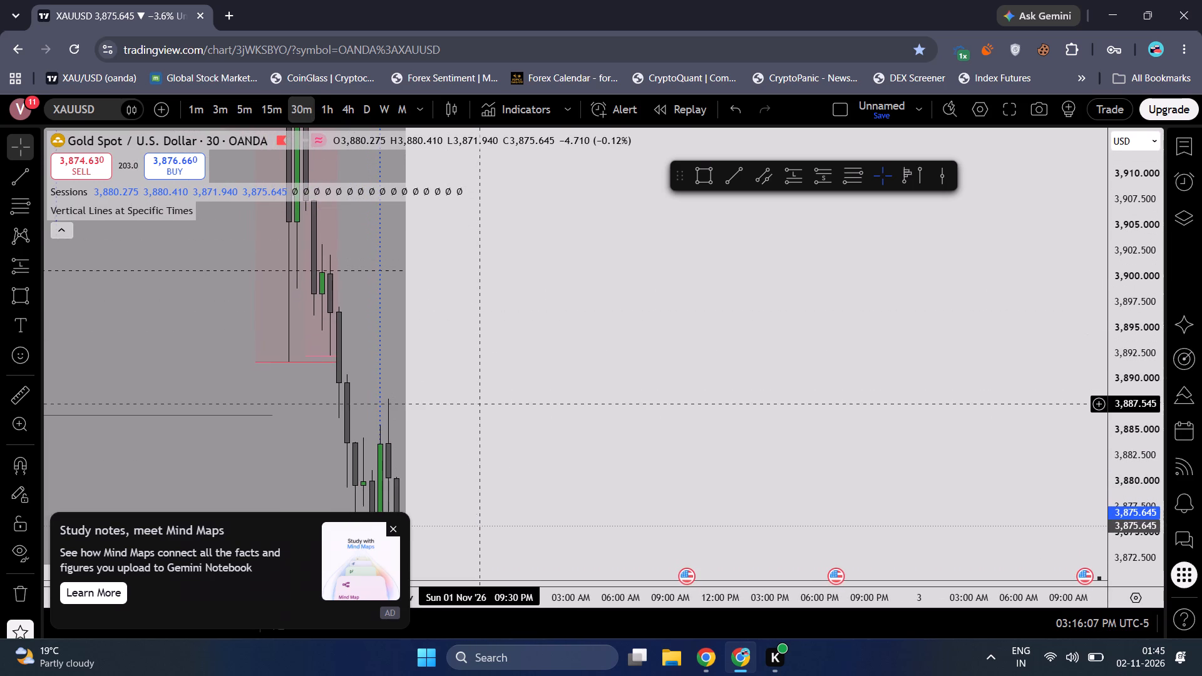
pyautogui.moveTo(1123, 233); pyautogui.dragTo(1149, 420)
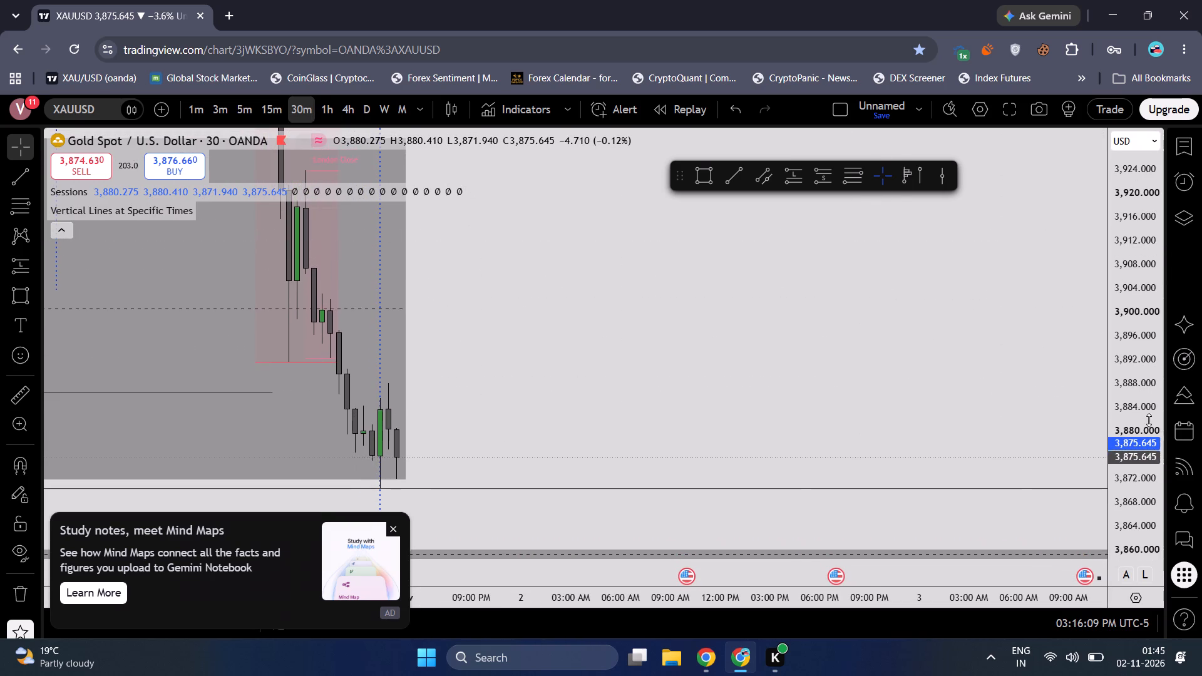
pyautogui.moveTo(615, 317); pyautogui.dragTo(614, 458)
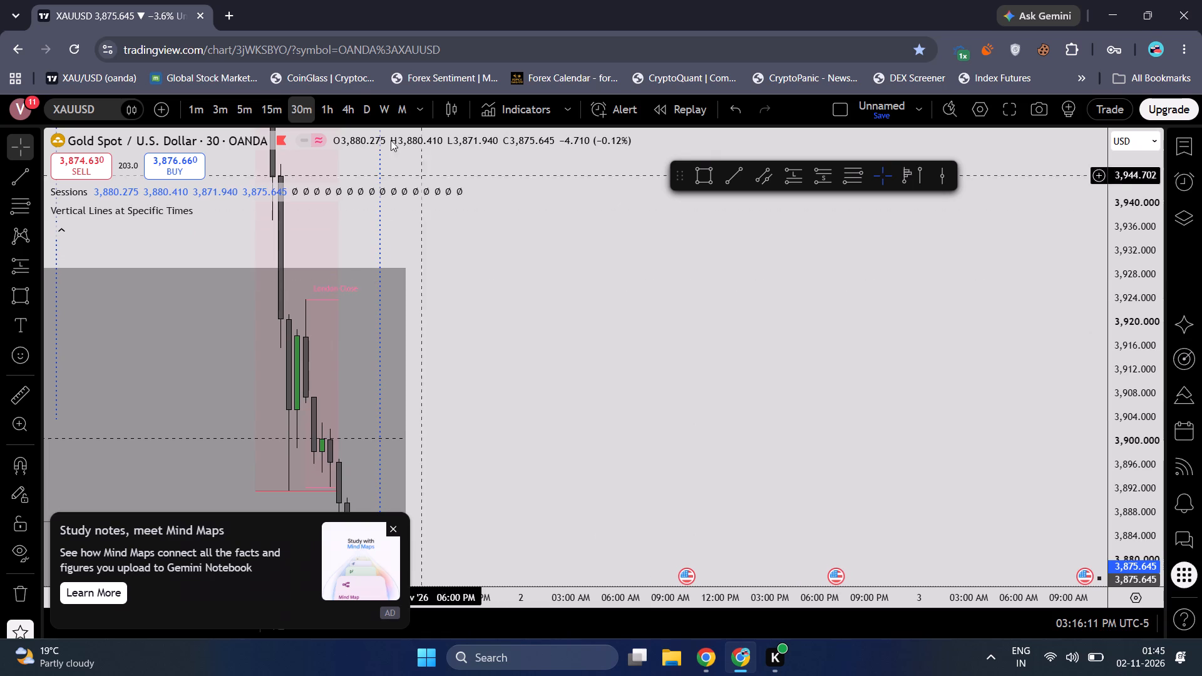
# On the 1-hour chart, draw a rectangle from 30 Oct 12:00 PM to 2 Nov 2026 07:00 AM, spanning about 3,901.5 to 3,887.3.
pyautogui.click(329, 115)
pyautogui.scroll(4, 406, 283)
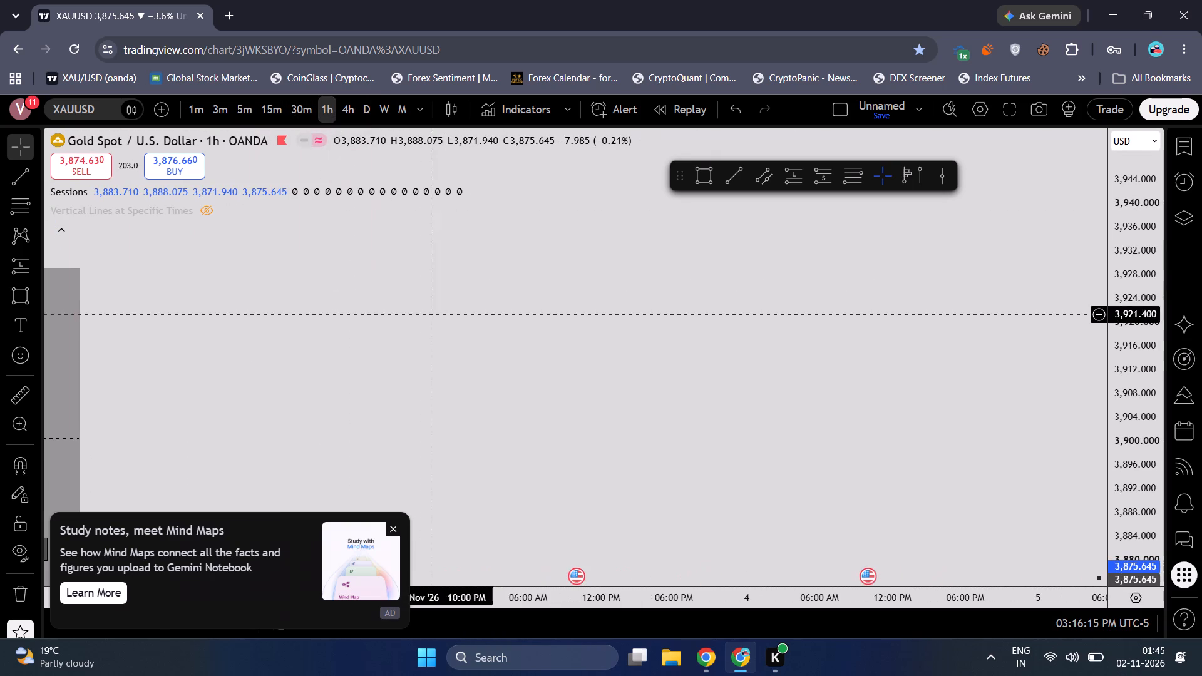
pyautogui.moveTo(290, 356); pyautogui.dragTo(661, 269)
pyautogui.moveTo(1122, 265); pyautogui.dragTo(1181, 483)
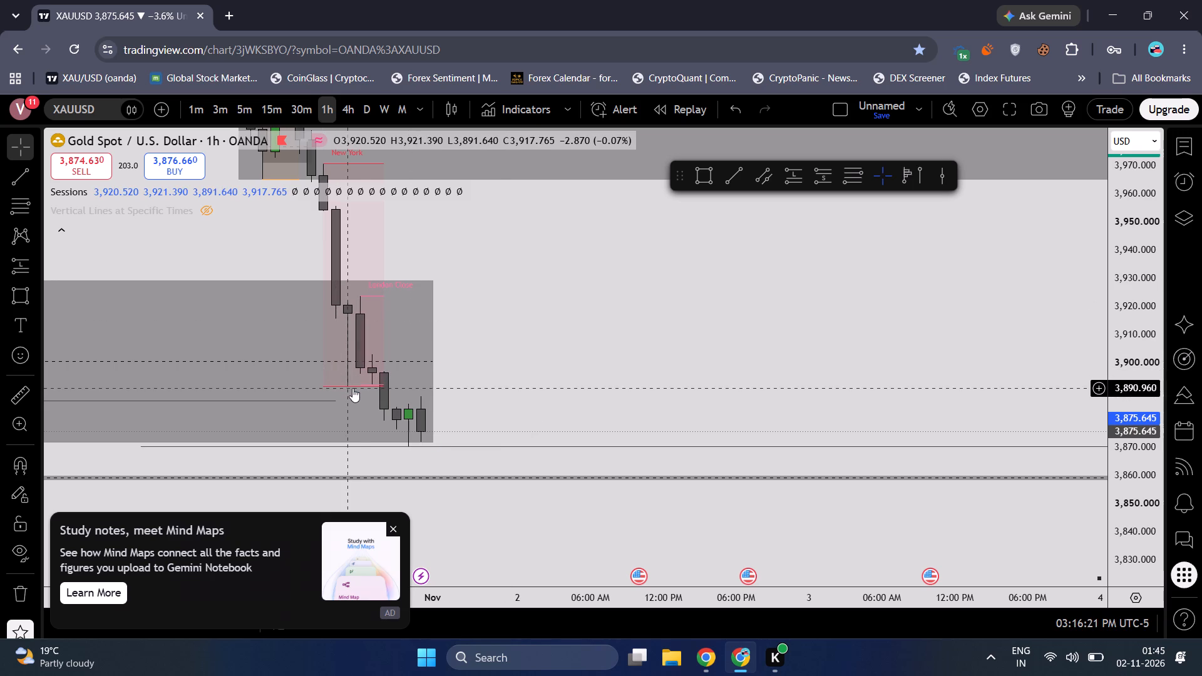
pyautogui.click(706, 175)
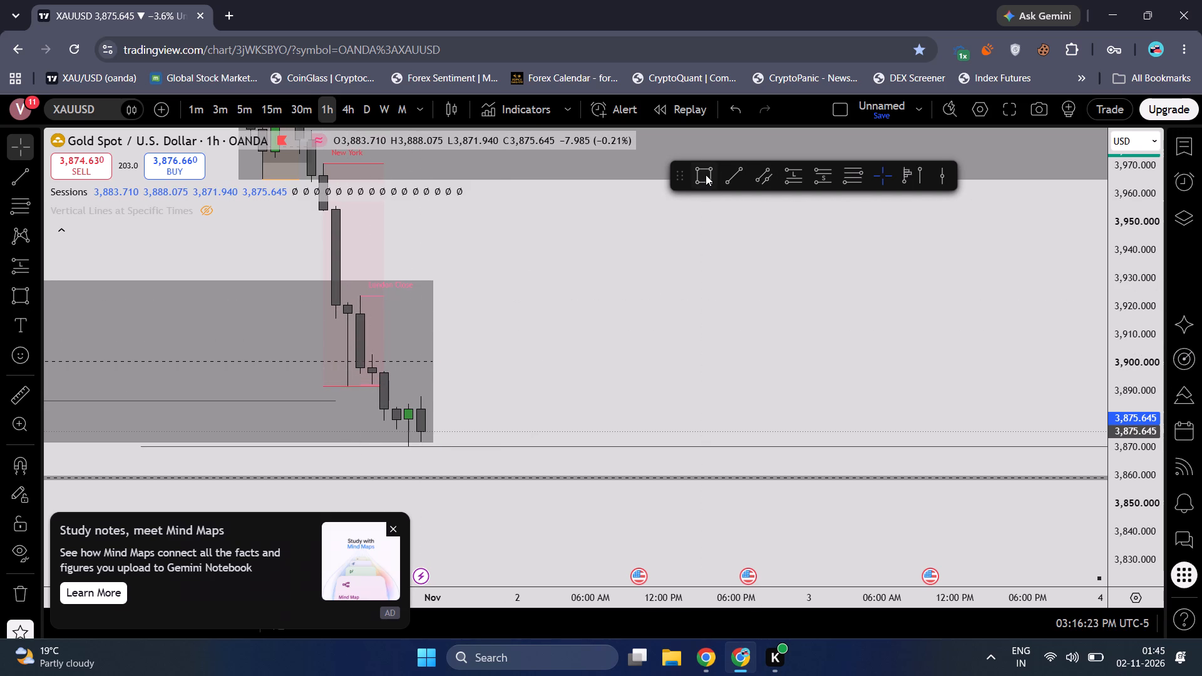
pyautogui.click(375, 399)
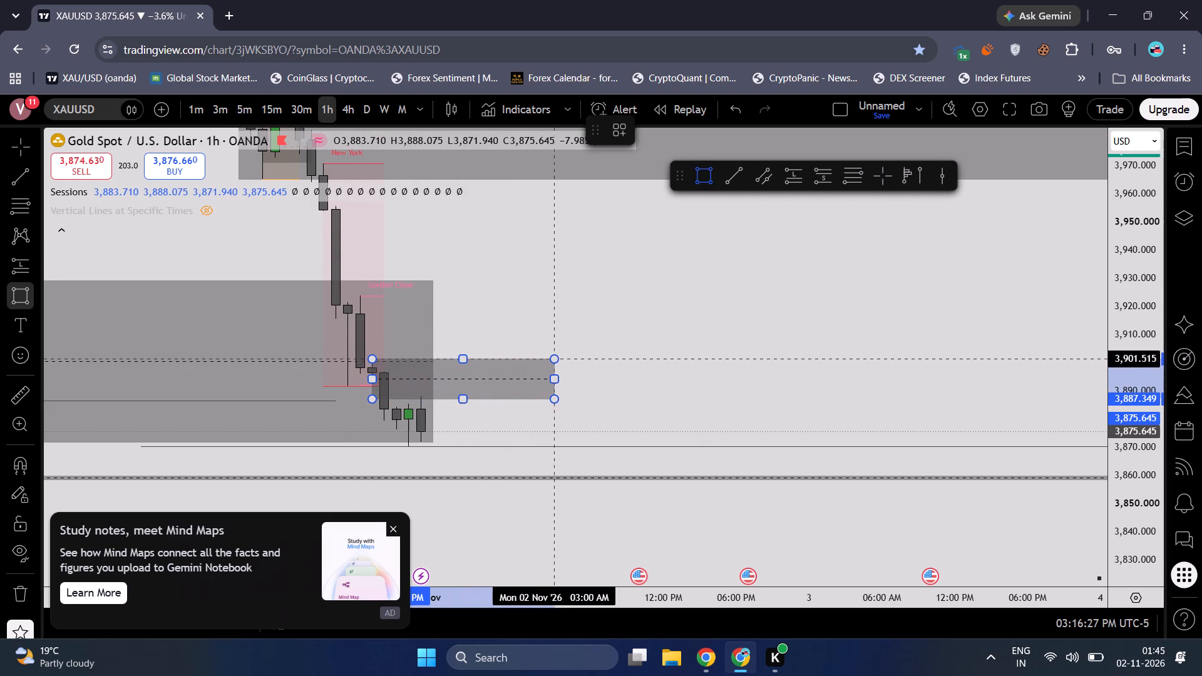
pyautogui.click(604, 359)
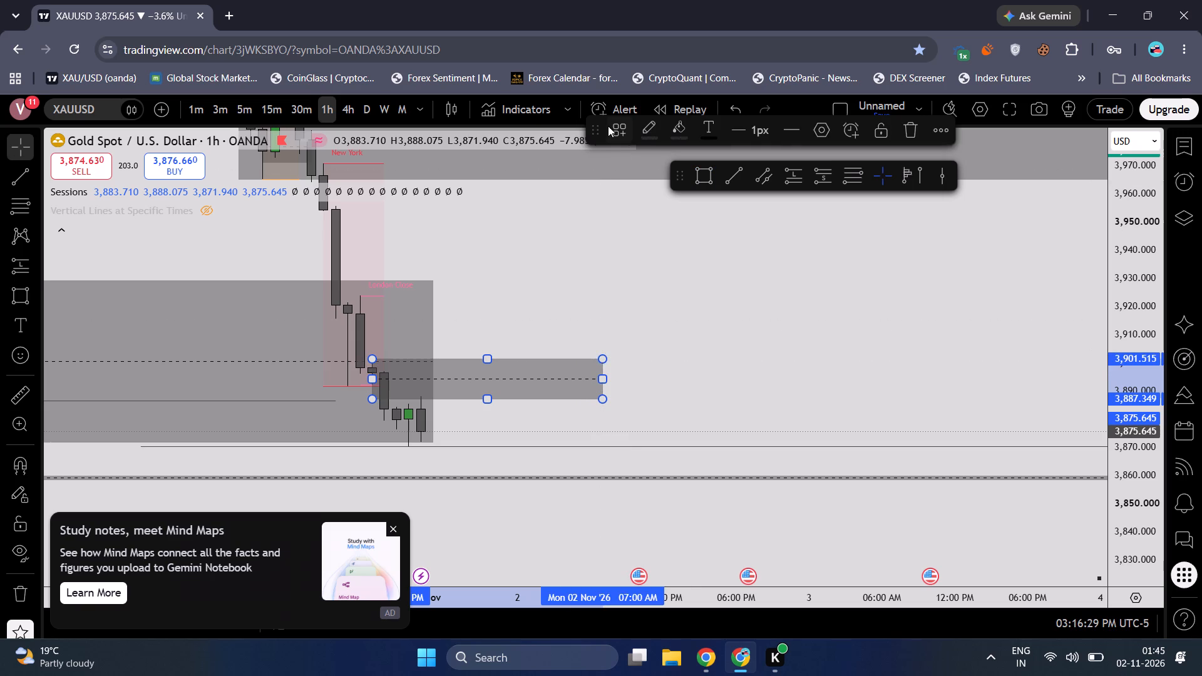
# Apply the 1H - POI drawing template to the new rectangle.
pyautogui.click(615, 125)
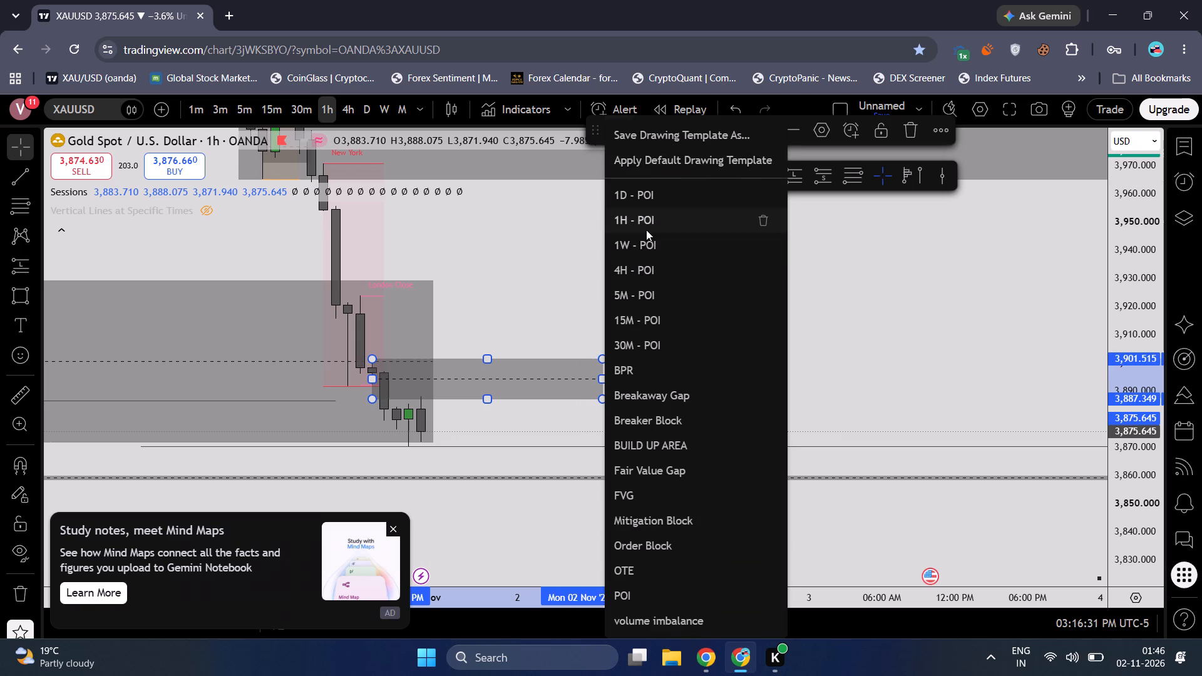
pyautogui.click(646, 230)
pyautogui.scroll(-2, 653, 391)
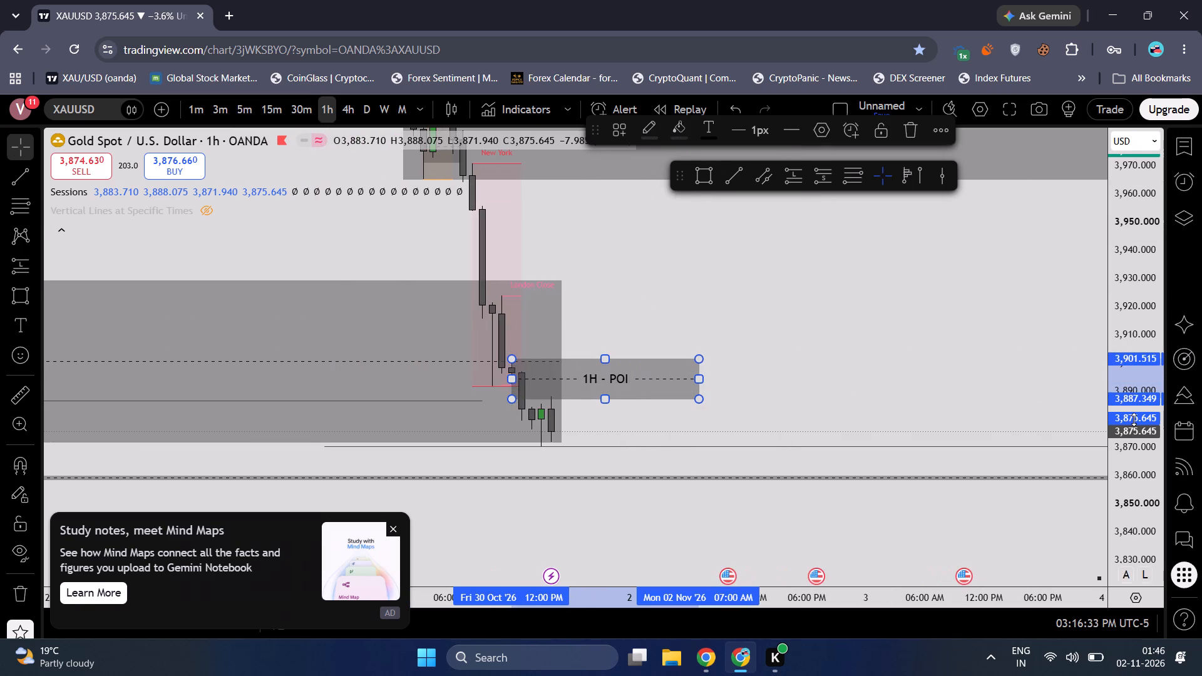
# Examine the 1H - POI zone against recent price action on the 15-minute chart.
pyautogui.scroll(11, 1165, 417)
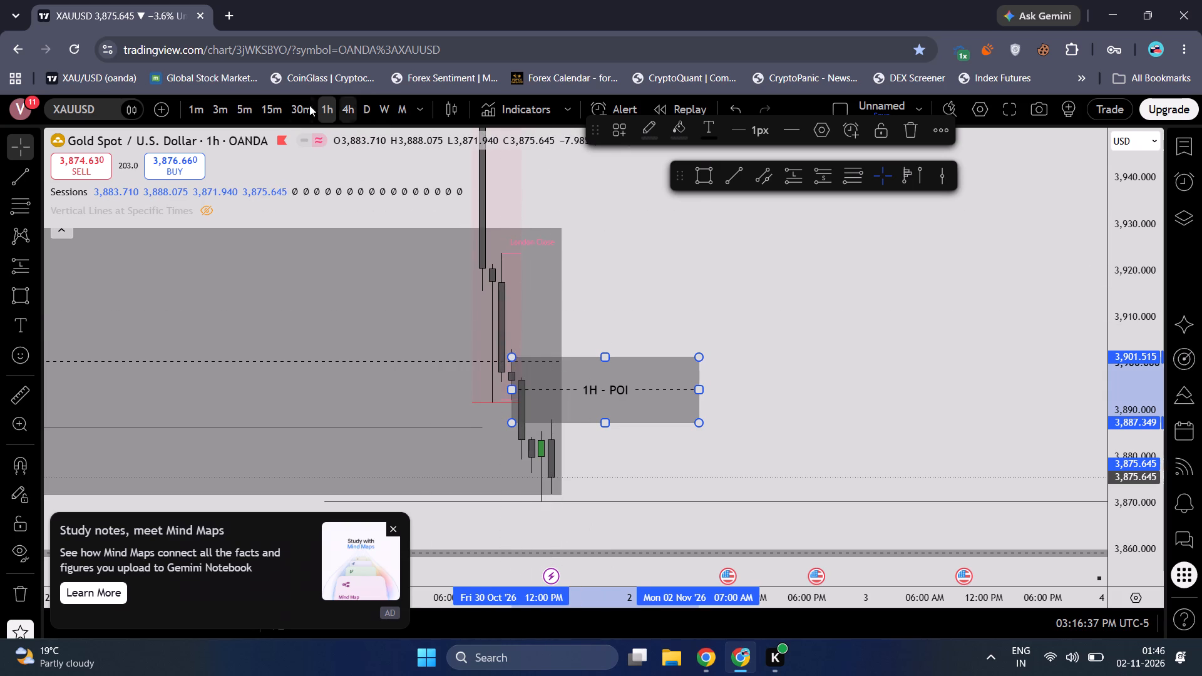
pyautogui.click(260, 106)
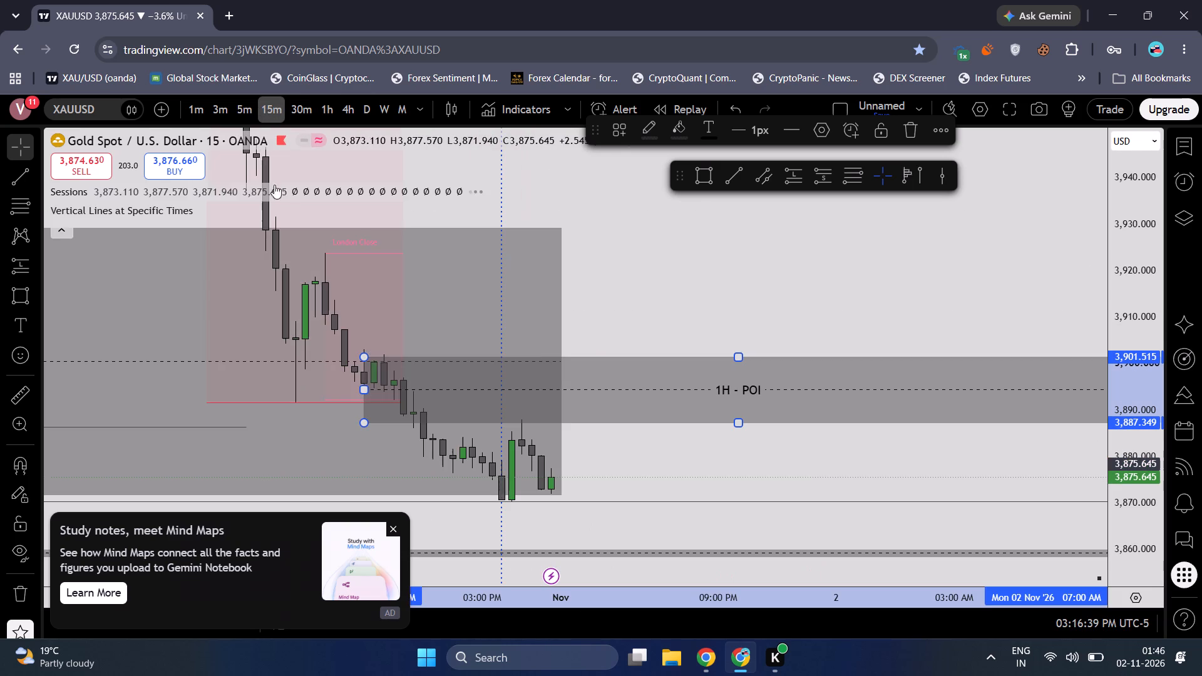
pyautogui.moveTo(662, 311); pyautogui.dragTo(565, 270)
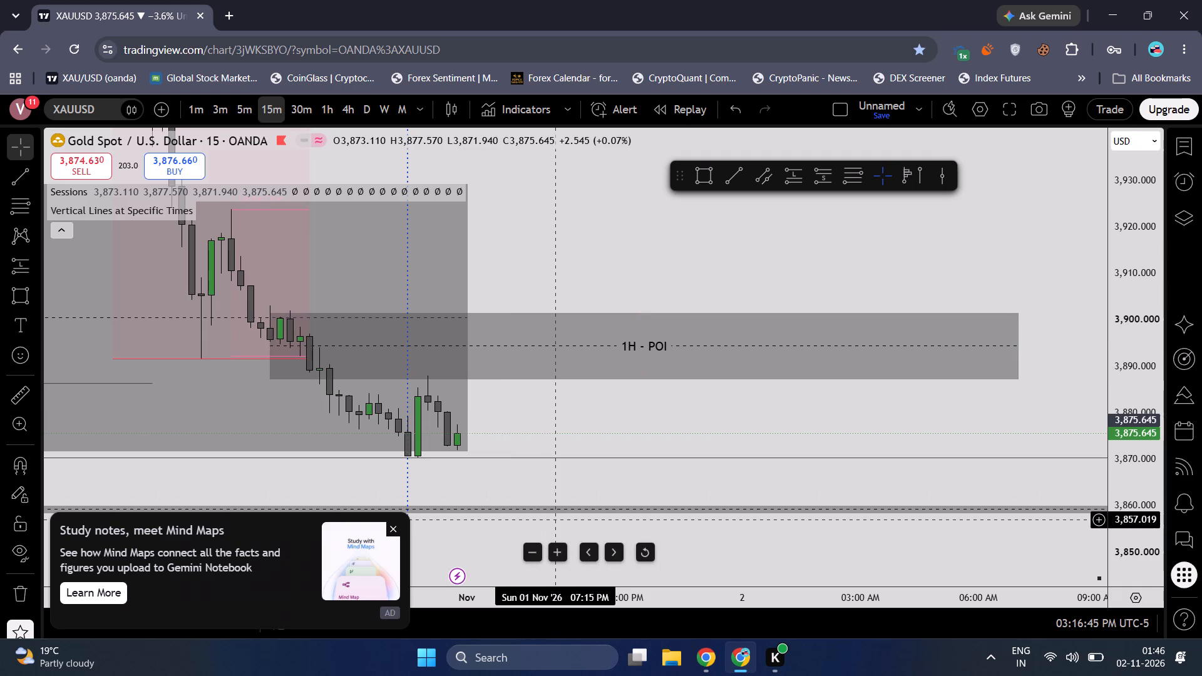
pyautogui.scroll(-5, 560, 434)
pyautogui.moveTo(830, 412); pyautogui.dragTo(828, 416)
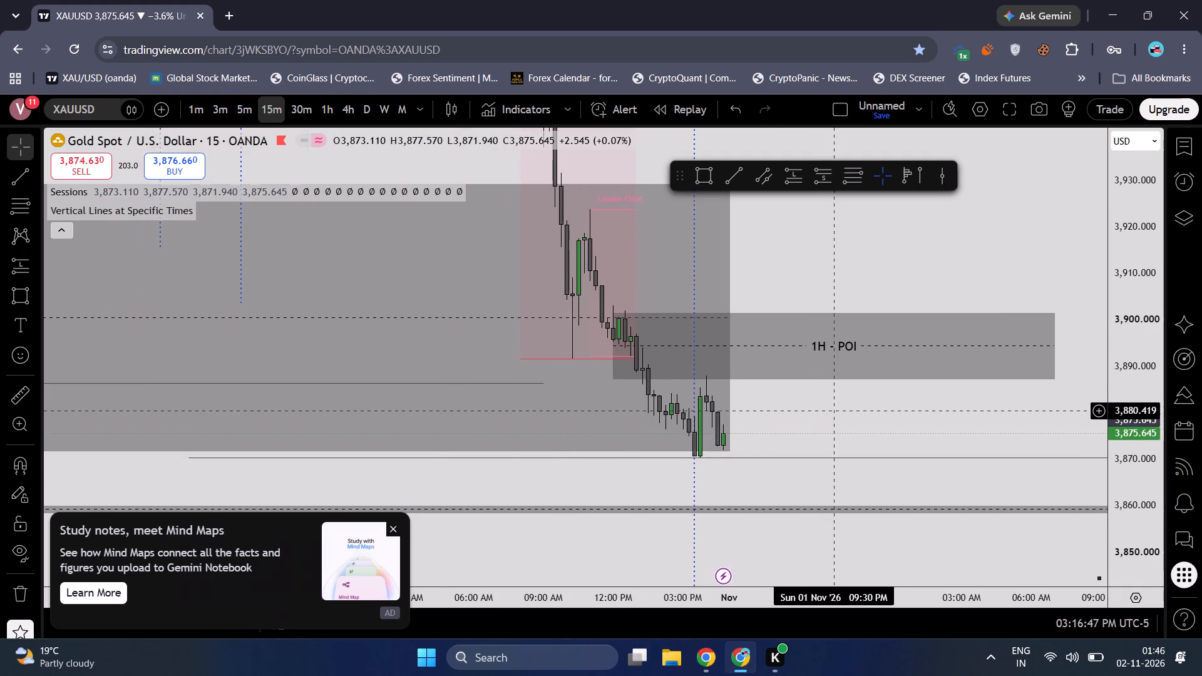